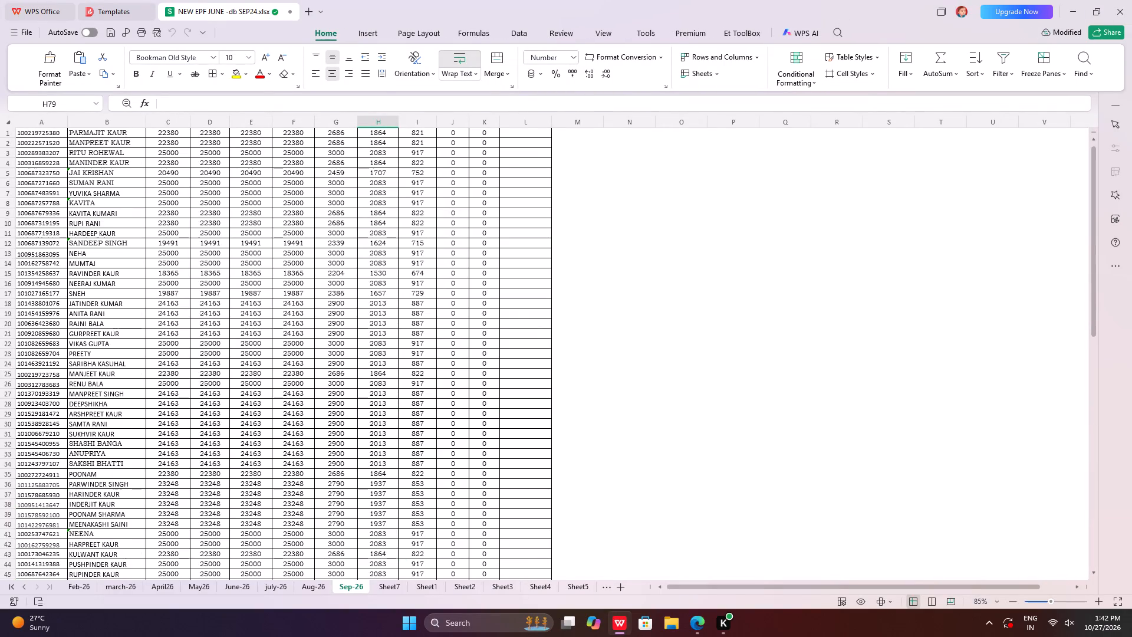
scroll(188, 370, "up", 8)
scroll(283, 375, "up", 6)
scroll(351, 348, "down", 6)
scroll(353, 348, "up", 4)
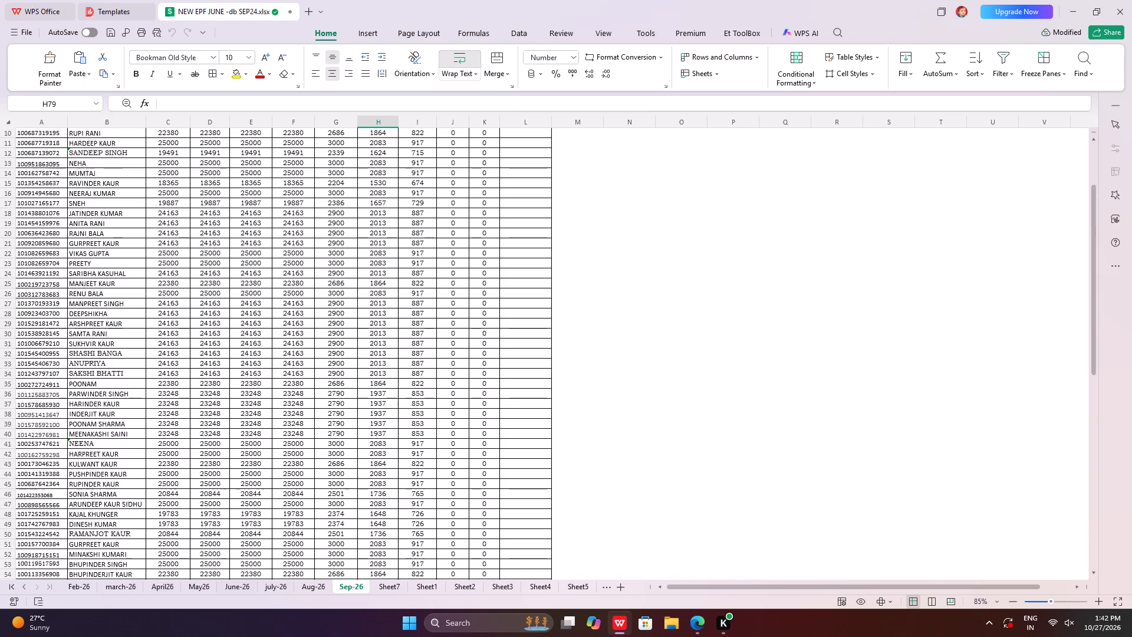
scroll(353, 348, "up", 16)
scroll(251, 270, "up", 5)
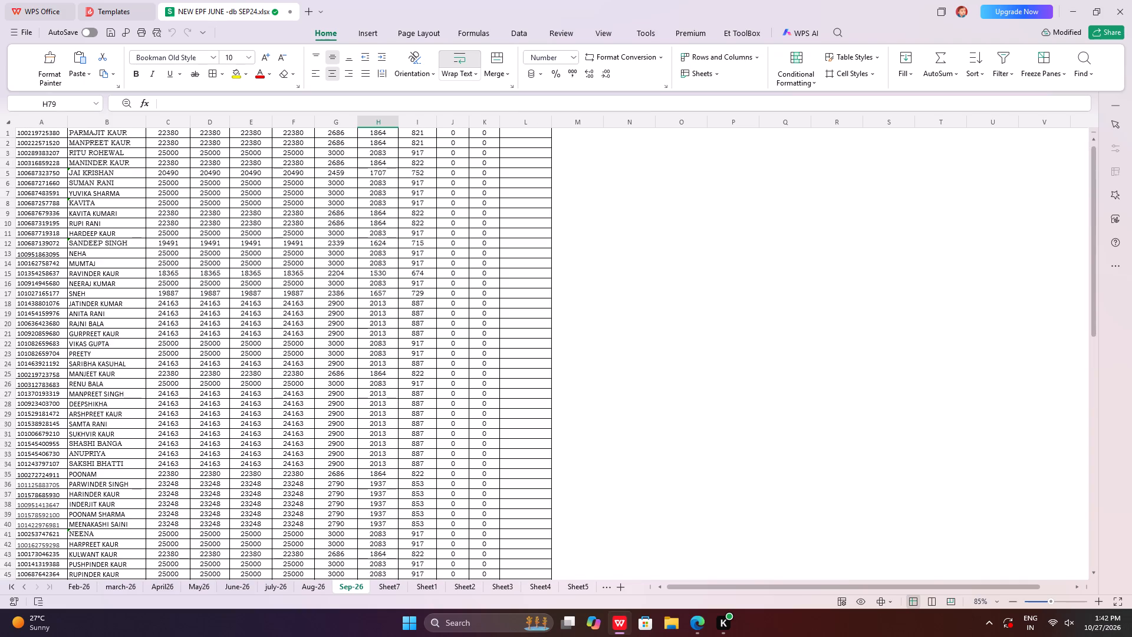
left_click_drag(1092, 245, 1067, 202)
Create a copy of the Sep-26 sheet in a new workbook.
left_click(345, 589)
right_click(345, 589)
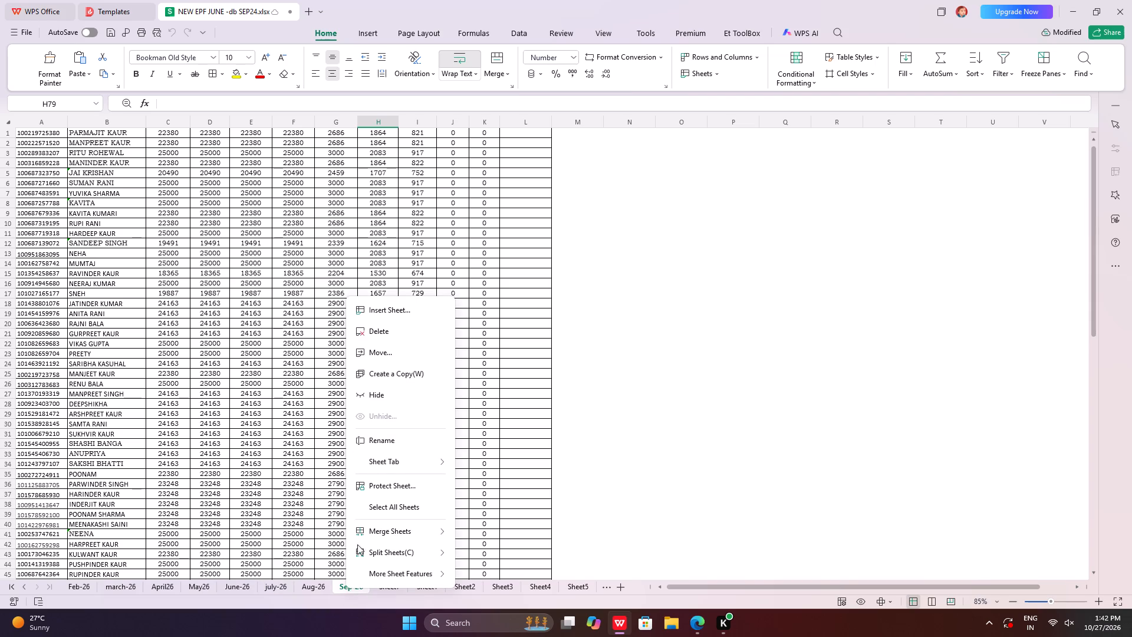
right_click(345, 587)
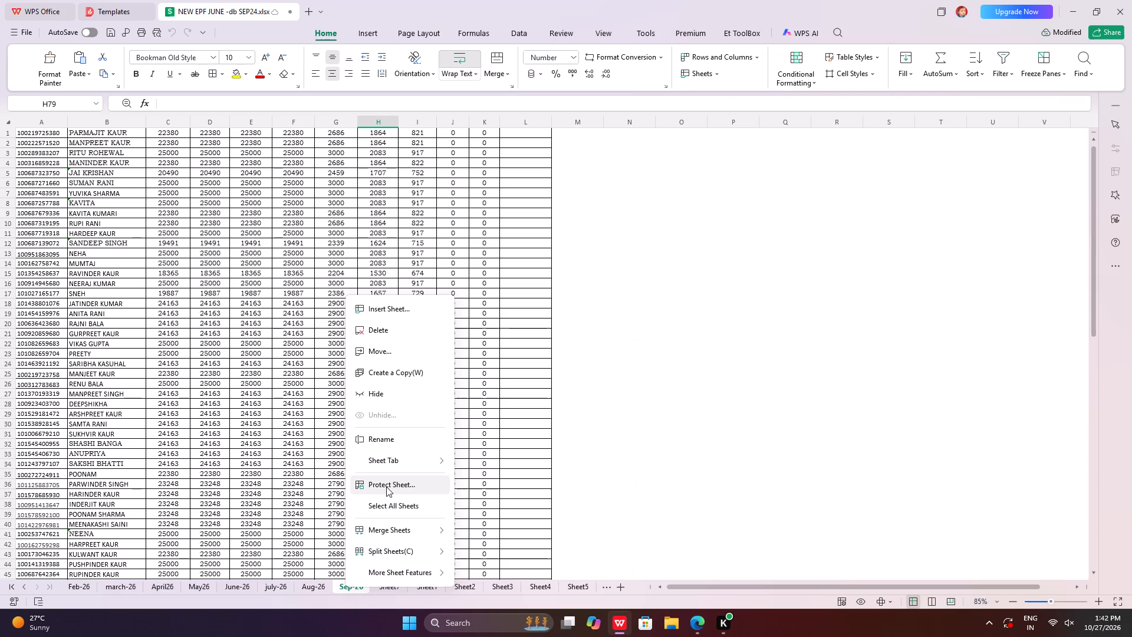
left_click(375, 353)
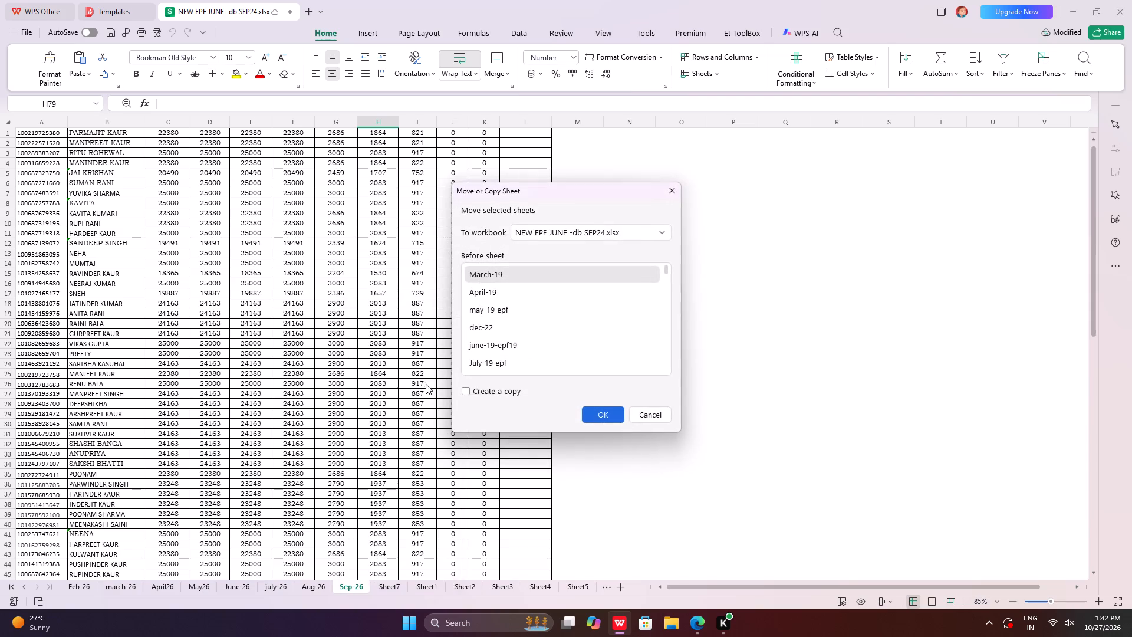
left_click(497, 395)
left_click(550, 232)
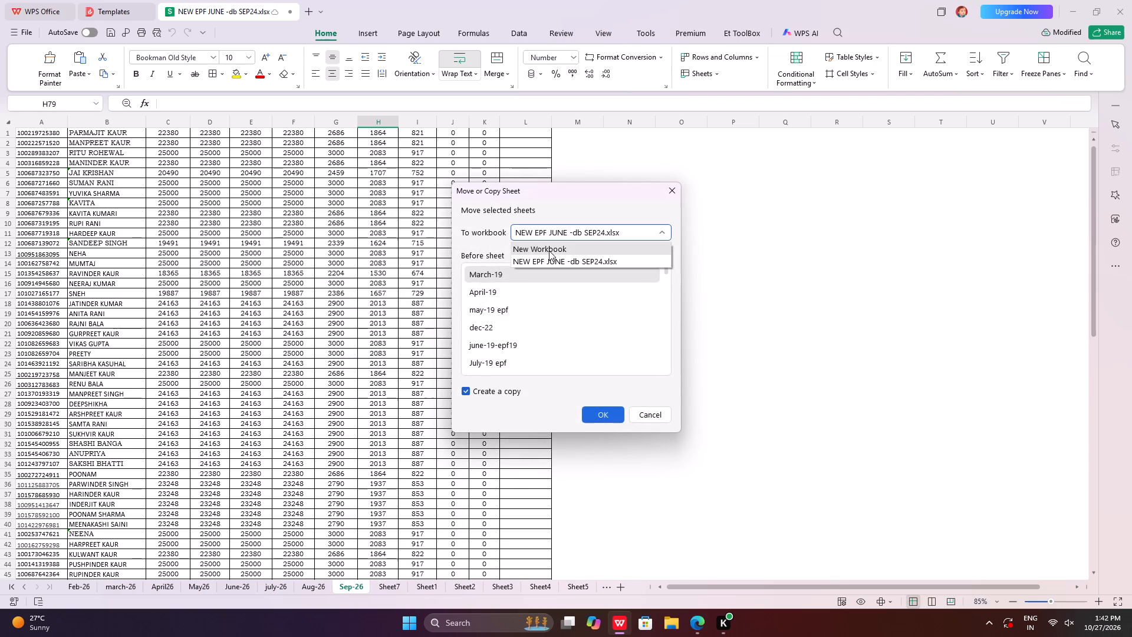
left_click(549, 251)
left_click(603, 414)
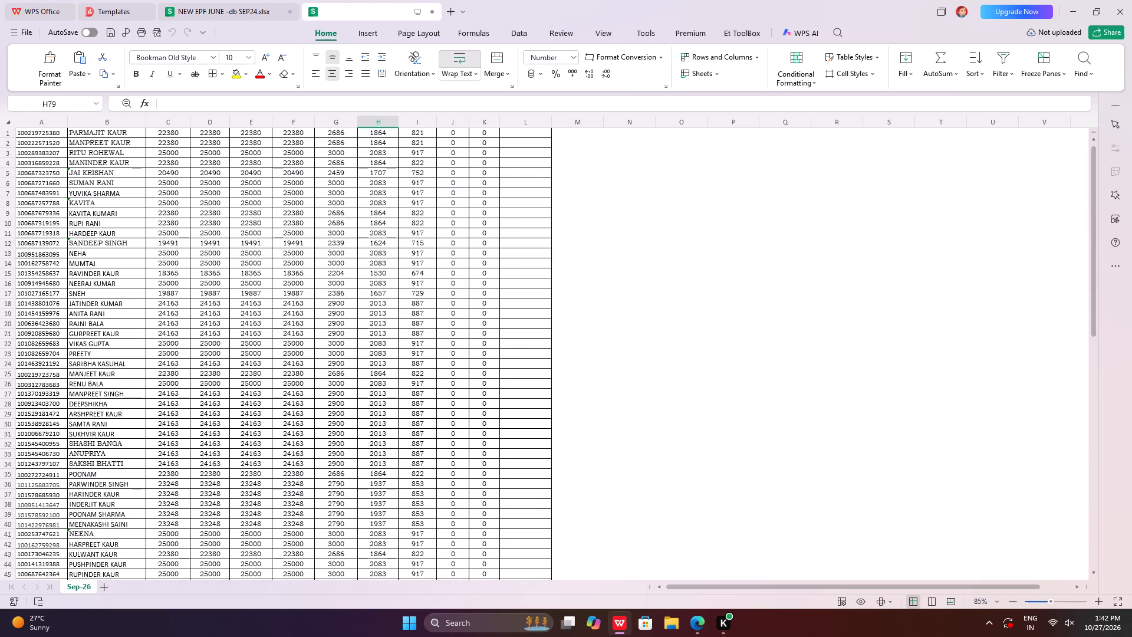
Close the original workbook NEW EPF JUNE -db SEP24.xlsx without saving its changes.
scroll(222, 362, "up", 6)
left_click(244, 6)
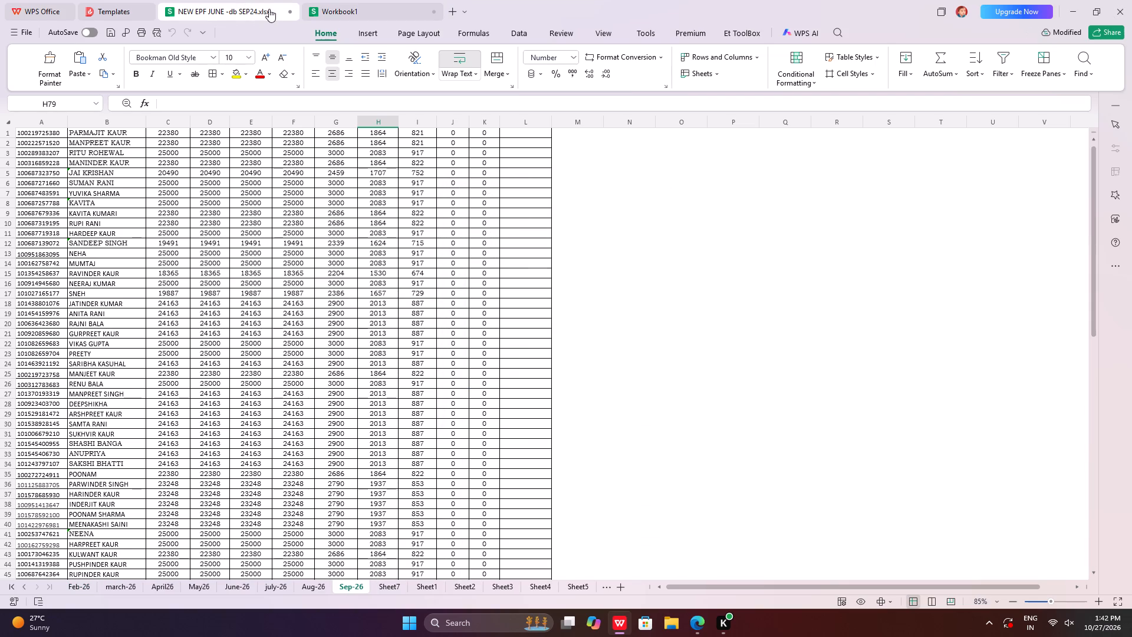
left_click(289, 12)
left_click(595, 311)
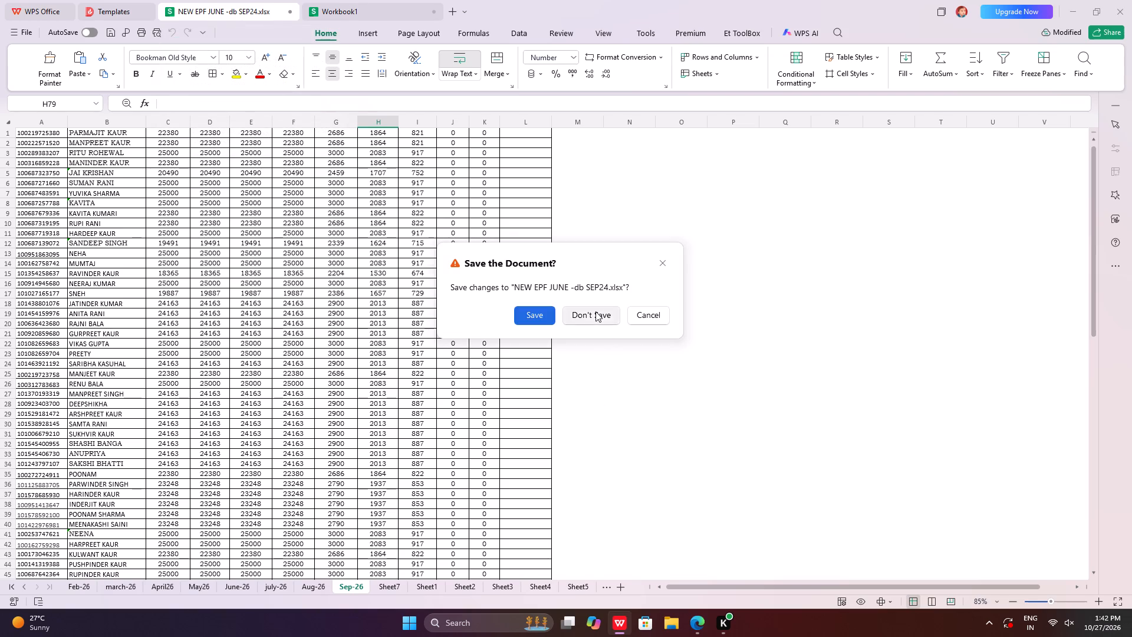
Increase the font size of columns A to L by two steps, to 12.
scroll(251, 343, "up", 12)
scroll(271, 290, "down", 6)
scroll(401, 375, "up", 12)
scroll(317, 326, "up", 6)
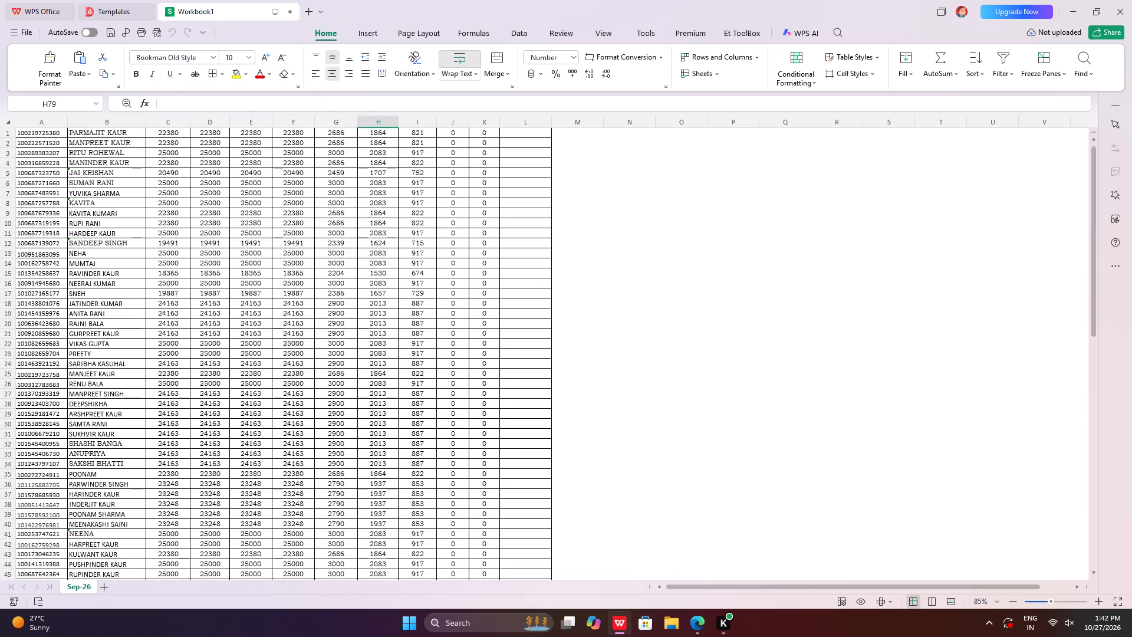
left_click_drag(32, 121, 490, 131)
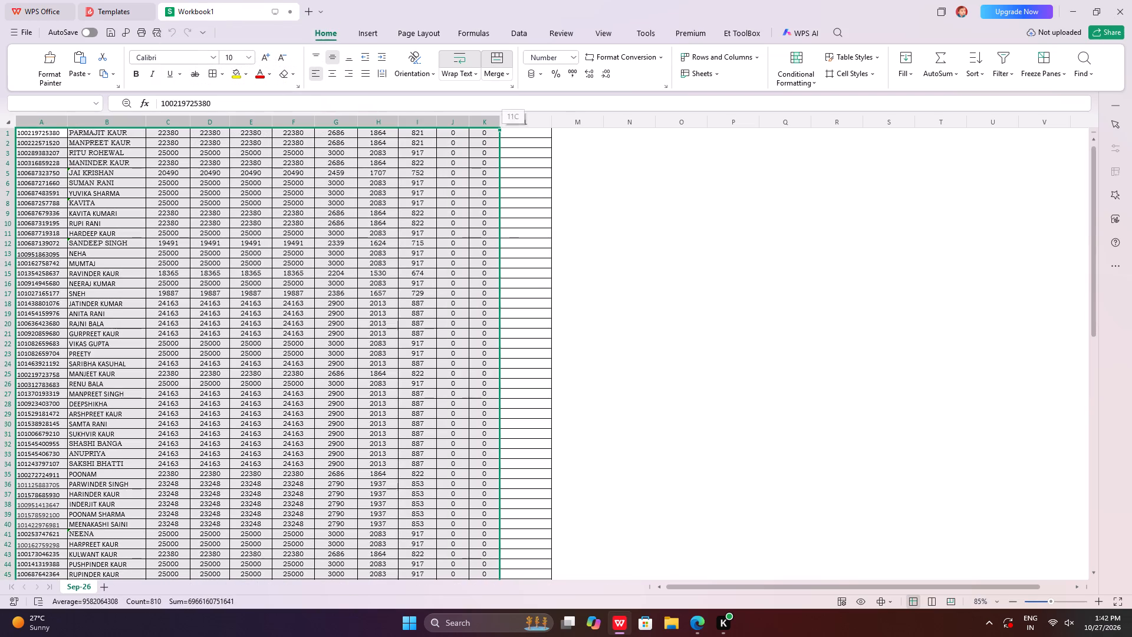
left_click_drag(490, 131, 524, 131)
left_click(260, 59)
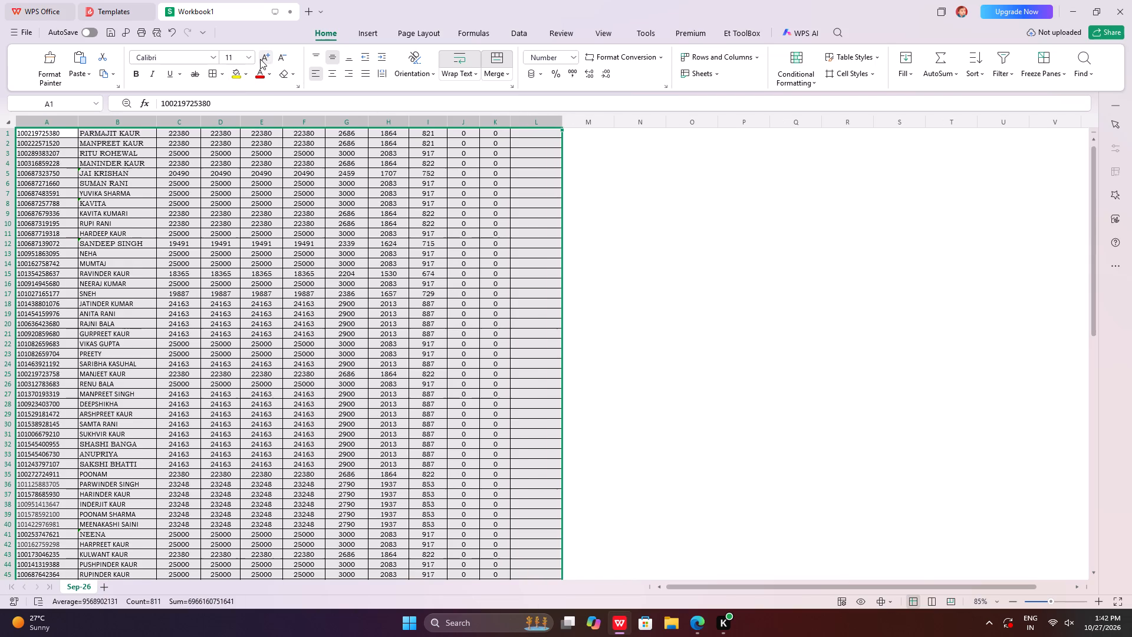
left_click(260, 59)
Enter the formula =H1+I1 in cell L1 and fill it down column L for all the employee rows.
left_click(547, 136)
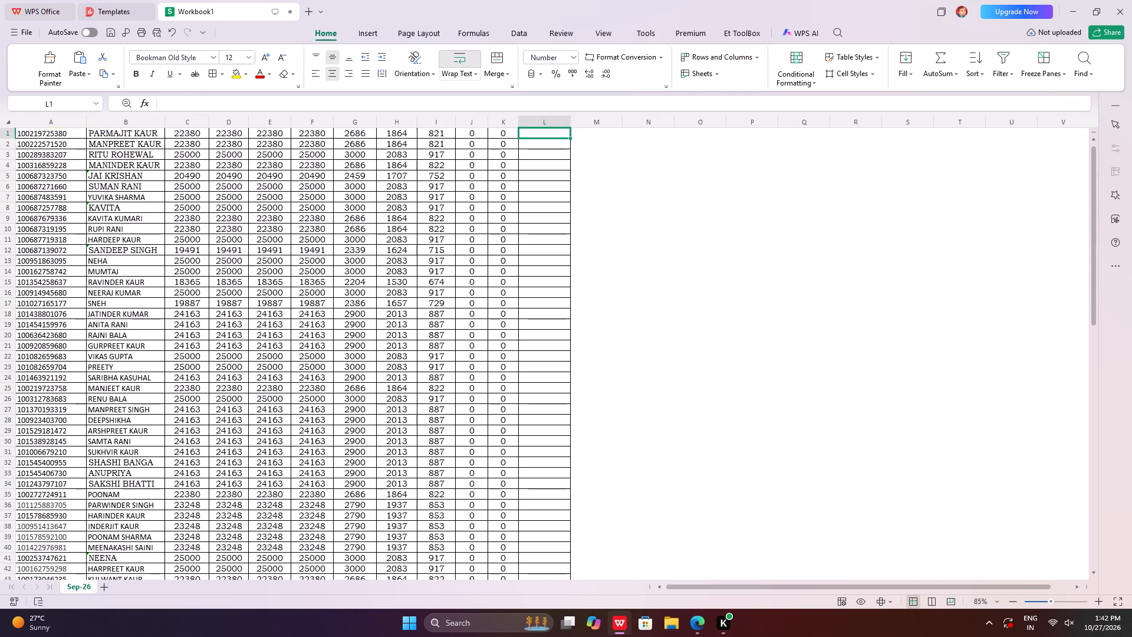
key("equal")
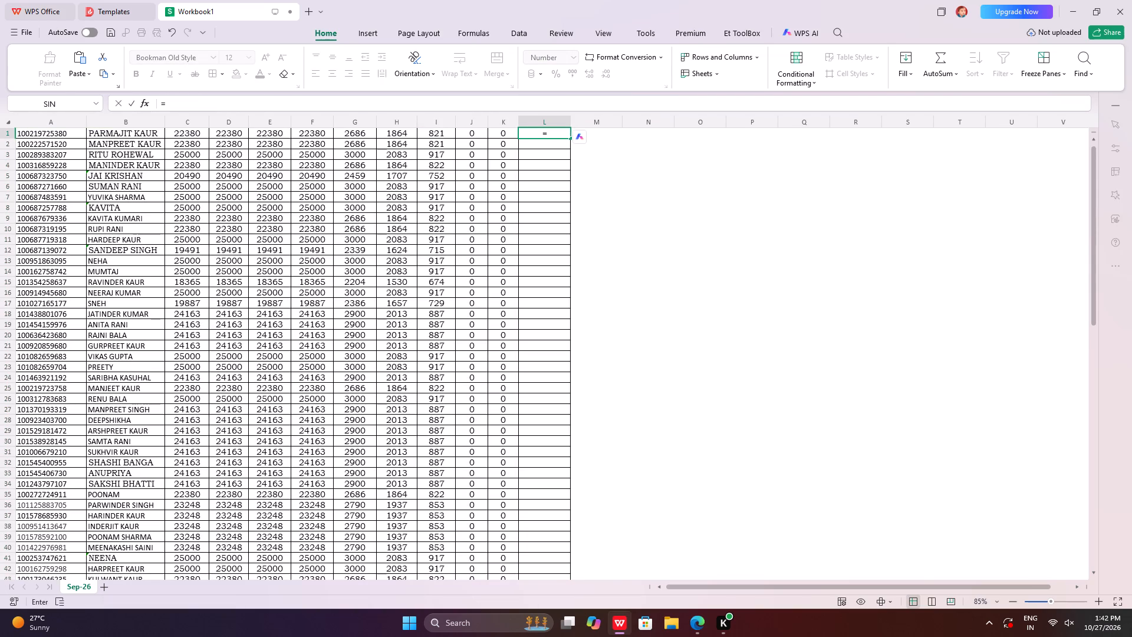
scroll(224, 216, "up", 4)
left_click(399, 133)
key("plus")
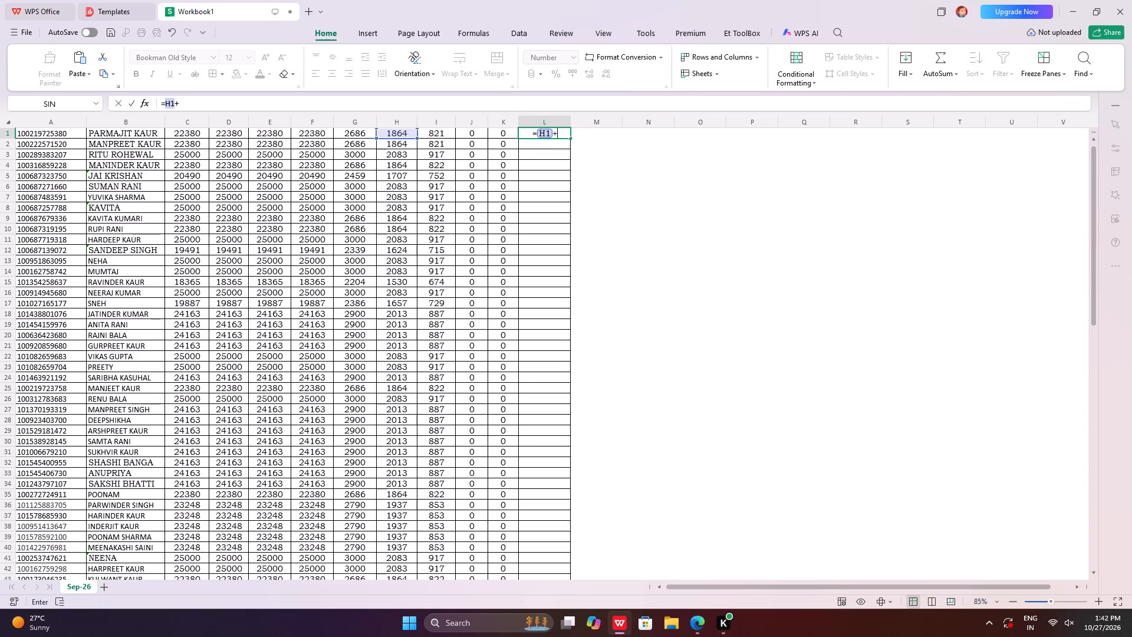
left_click(443, 132)
key("Return")
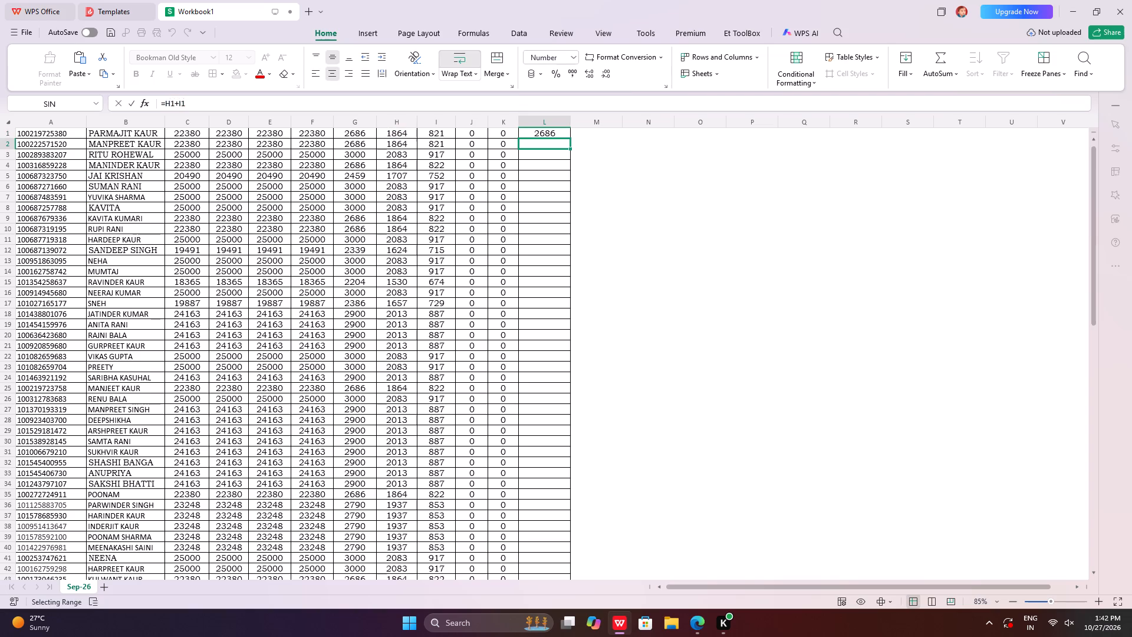
left_click(544, 129)
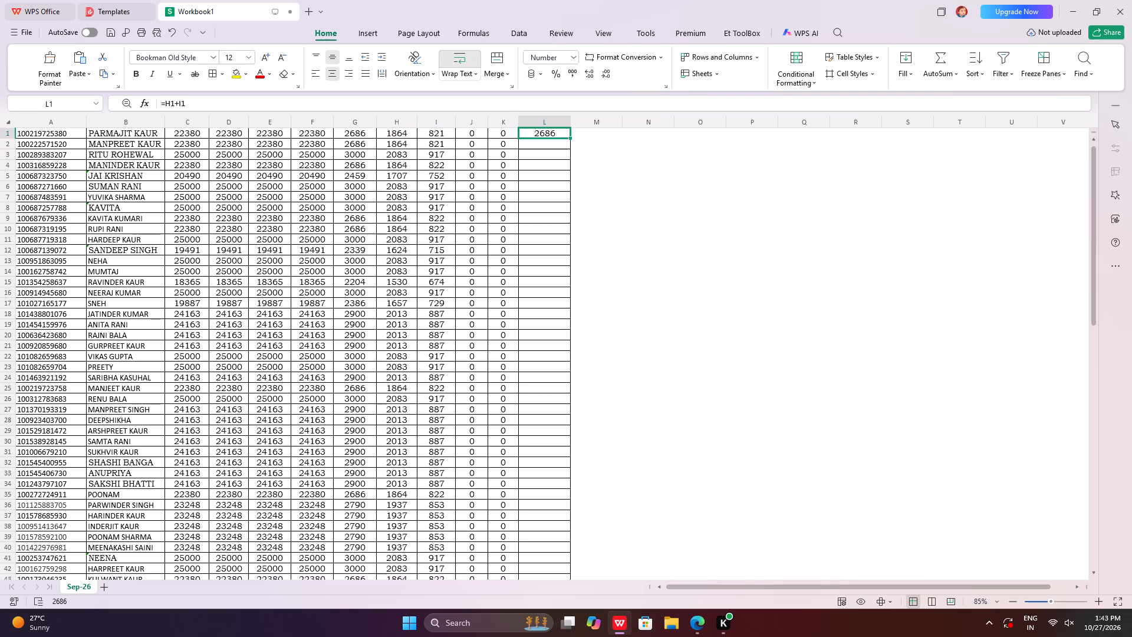
triple_click(572, 139)
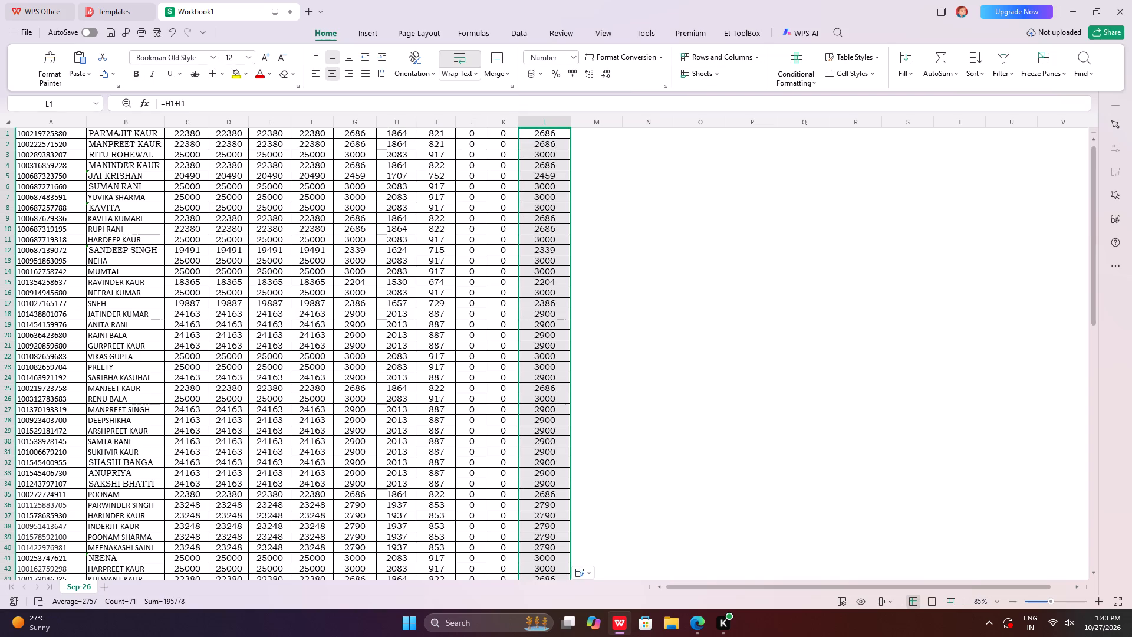
Enter the formula =L1-G1 in cell M1 to compare the summed contribution with column G.
left_click(586, 134)
key("equal")
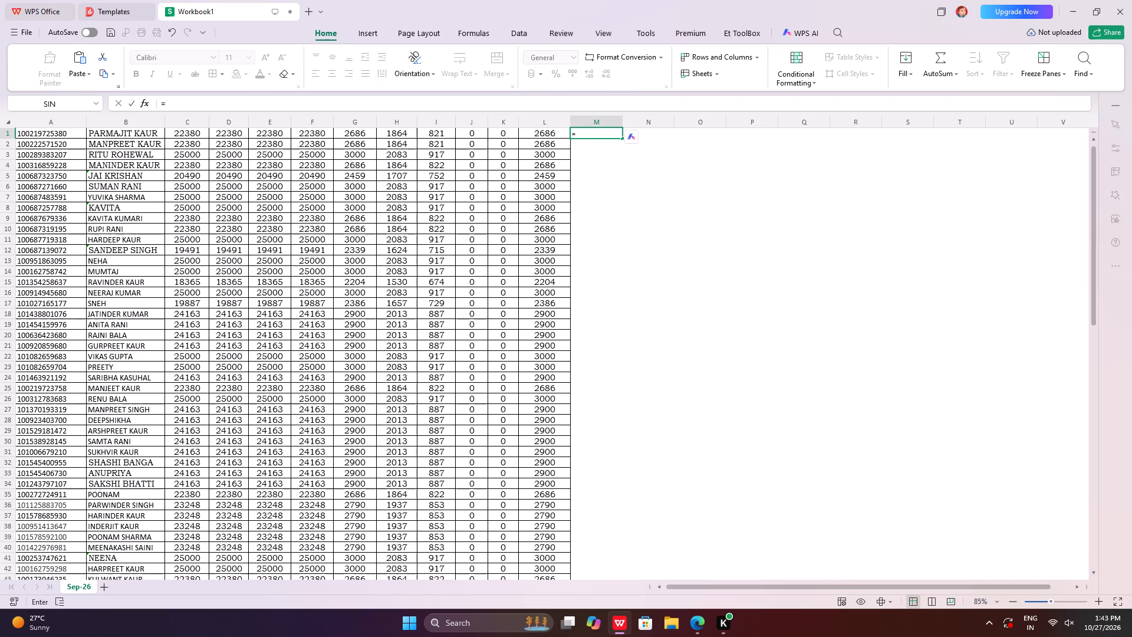
left_click(553, 133)
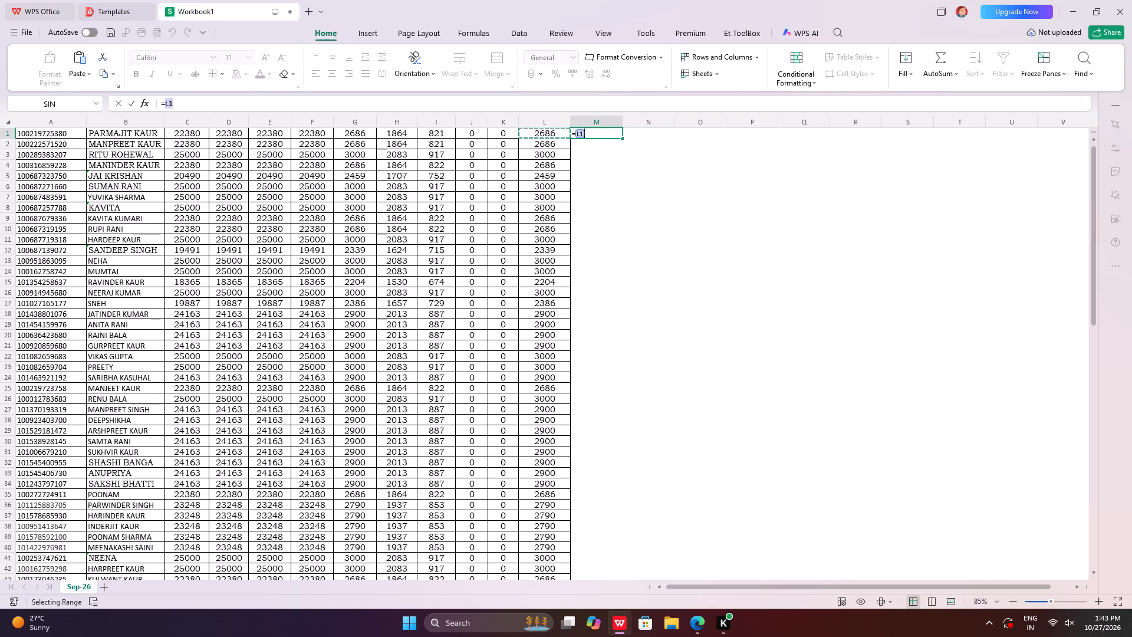
key("minus")
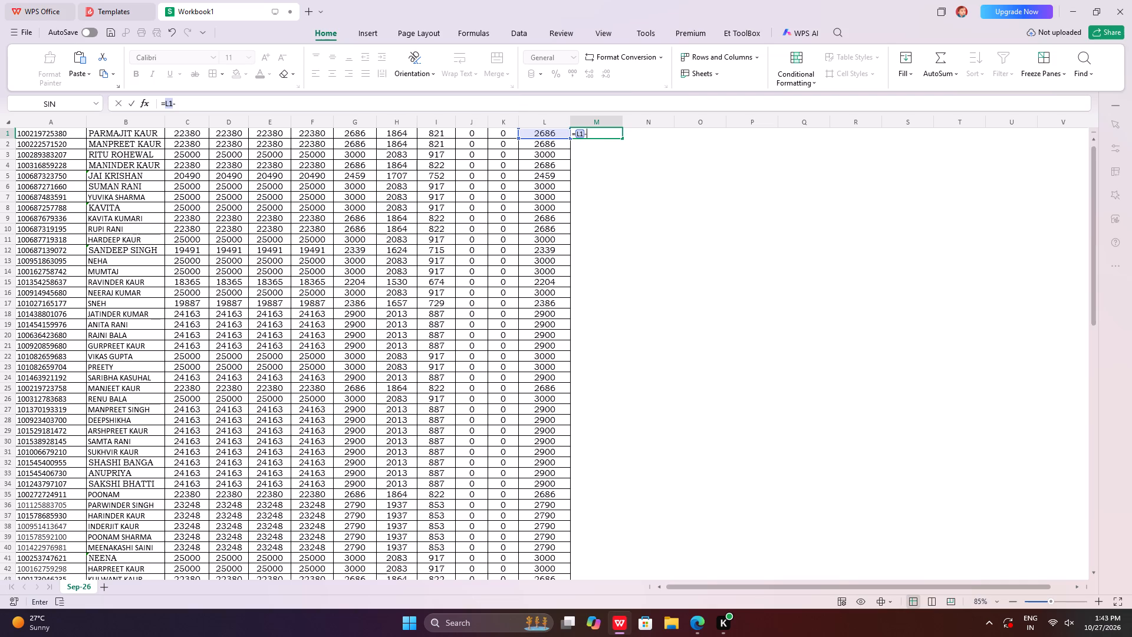
left_click(351, 134)
key("Return")
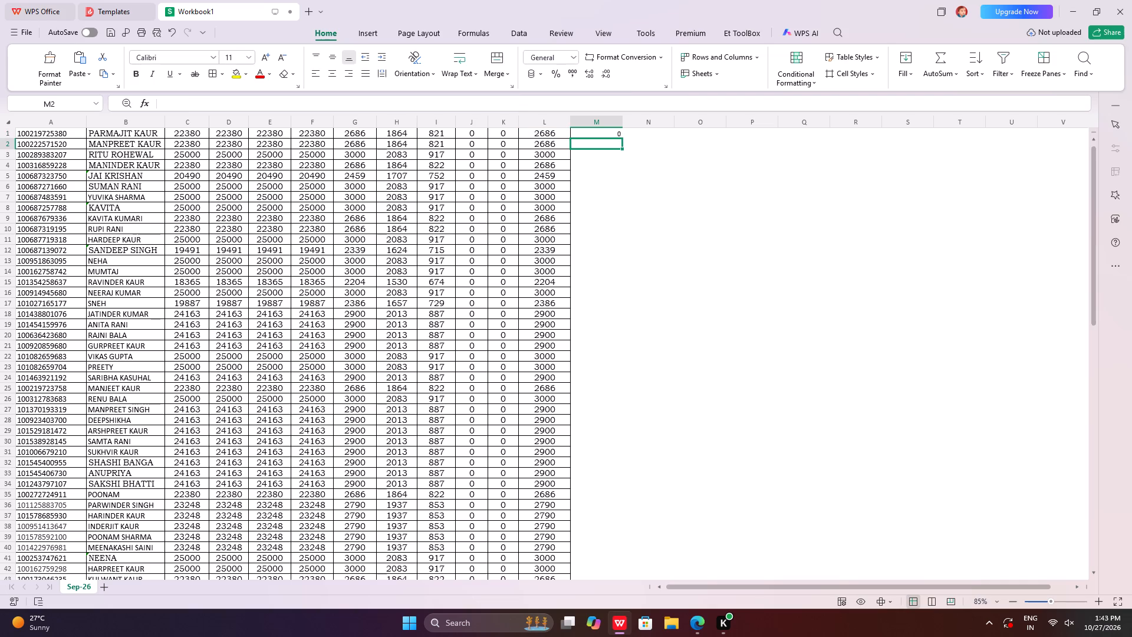
Centre the contents of column M horizontally and vertically.
left_click(599, 122)
left_click(331, 68)
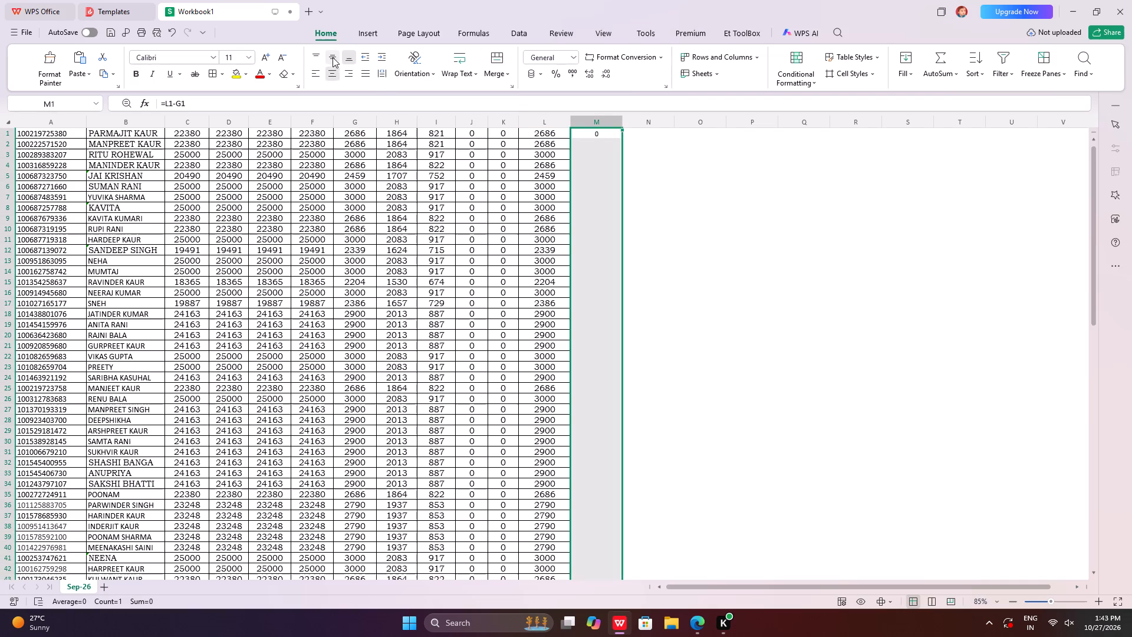
left_click(333, 57)
Fill the difference formula in M1 down column M for all the employee rows.
left_click(609, 135)
double_click(623, 140)
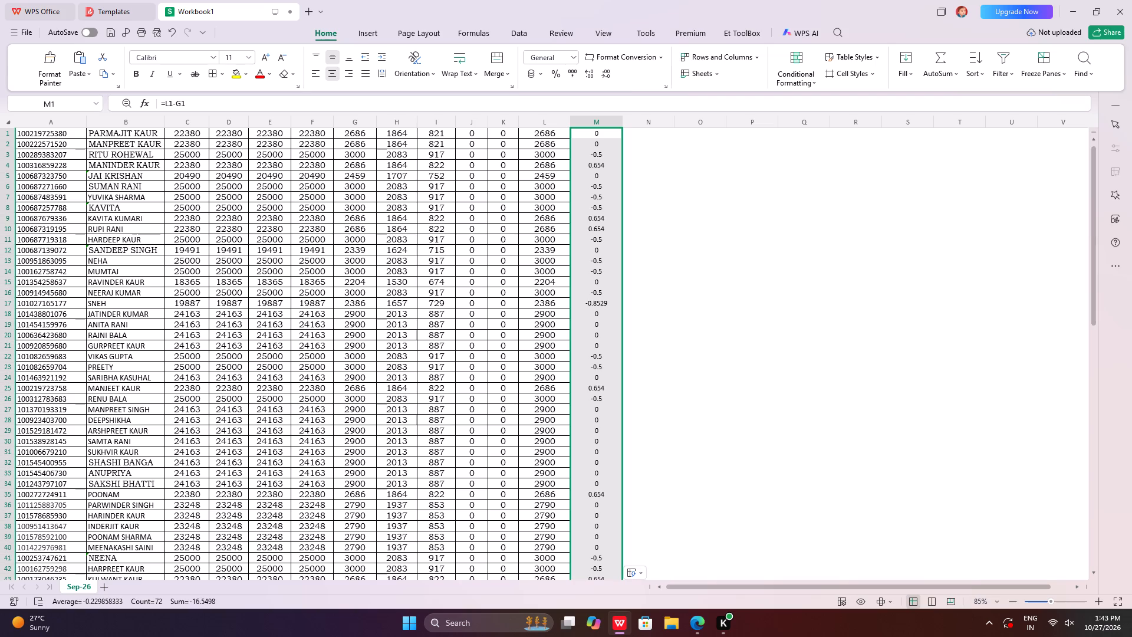
Inspect row 3's sum in L3, its source cells H3 and I3, and the difference formula in M3.
left_click(601, 158)
left_click(551, 153)
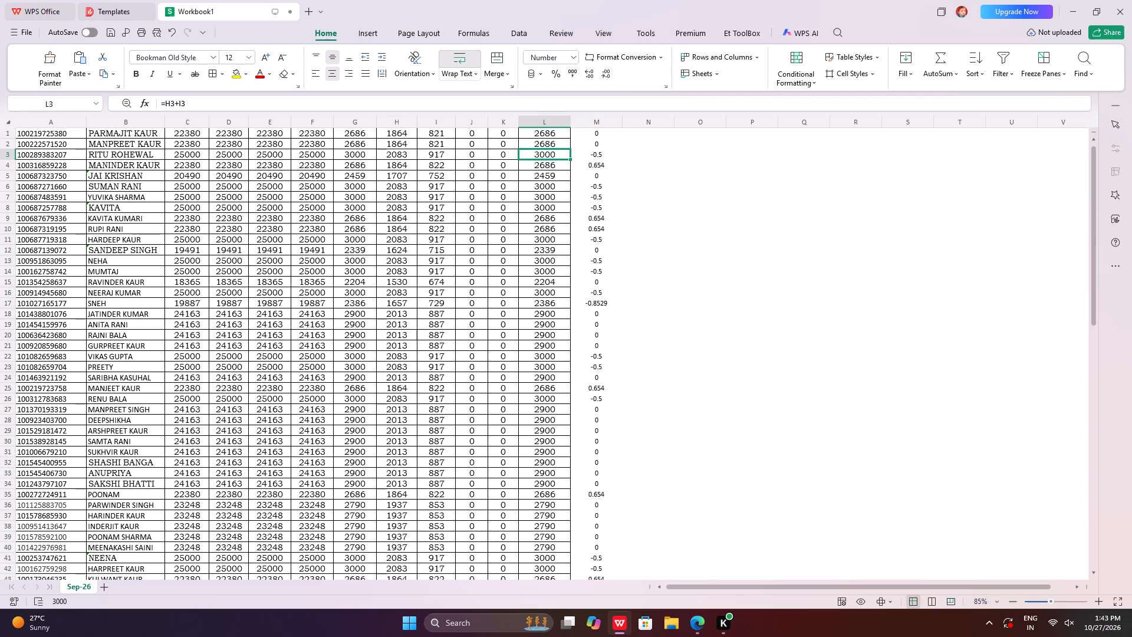
left_click_drag(406, 153, 435, 156)
double_click(601, 156)
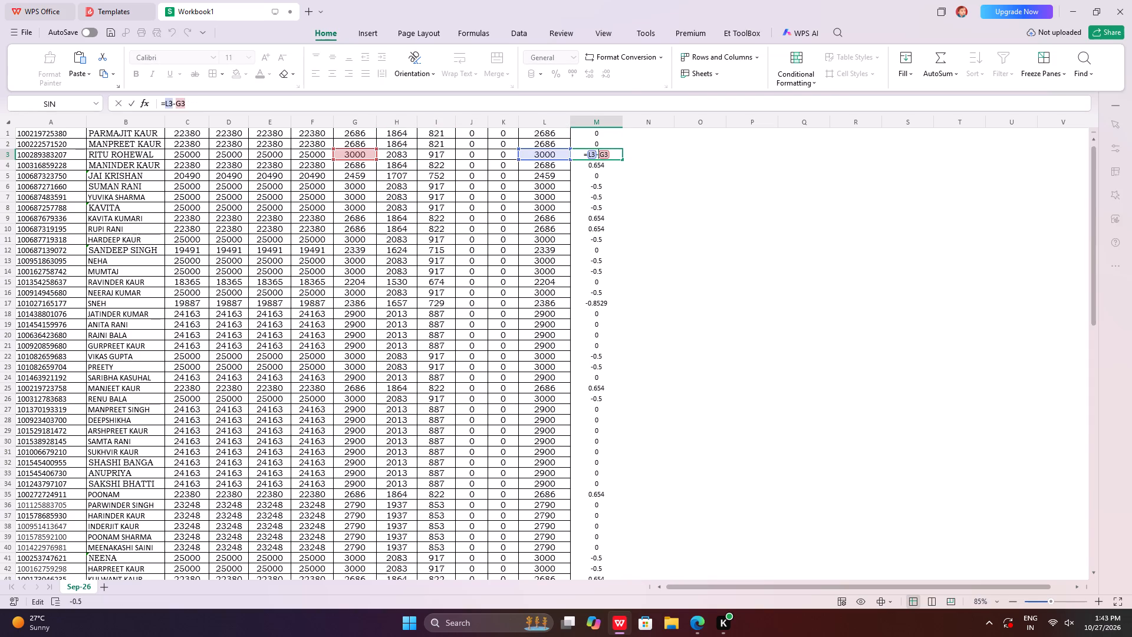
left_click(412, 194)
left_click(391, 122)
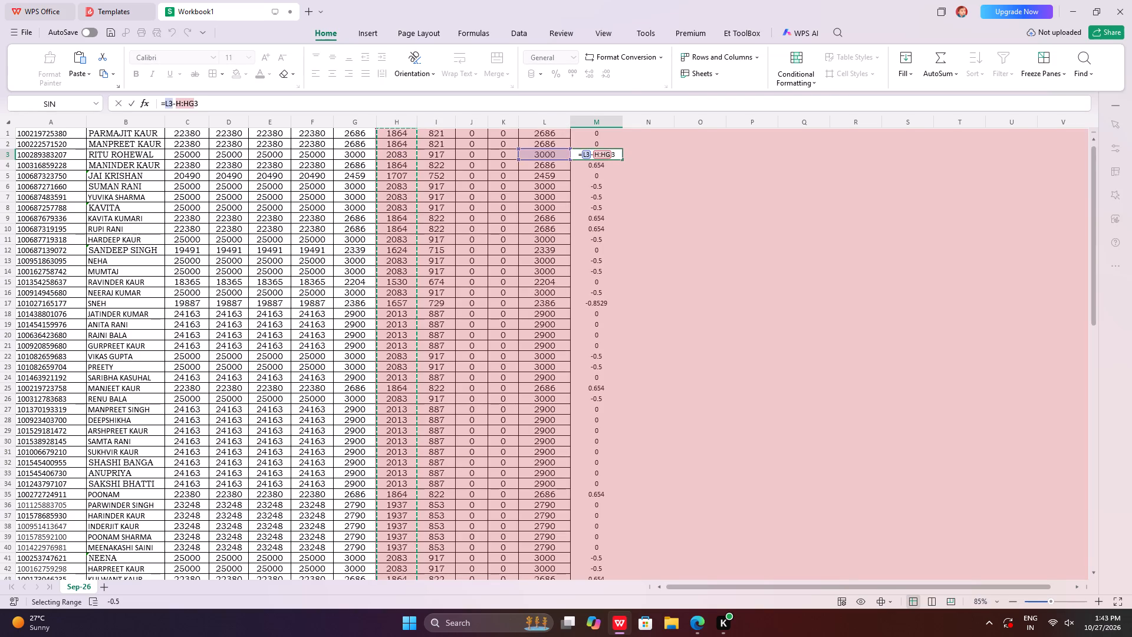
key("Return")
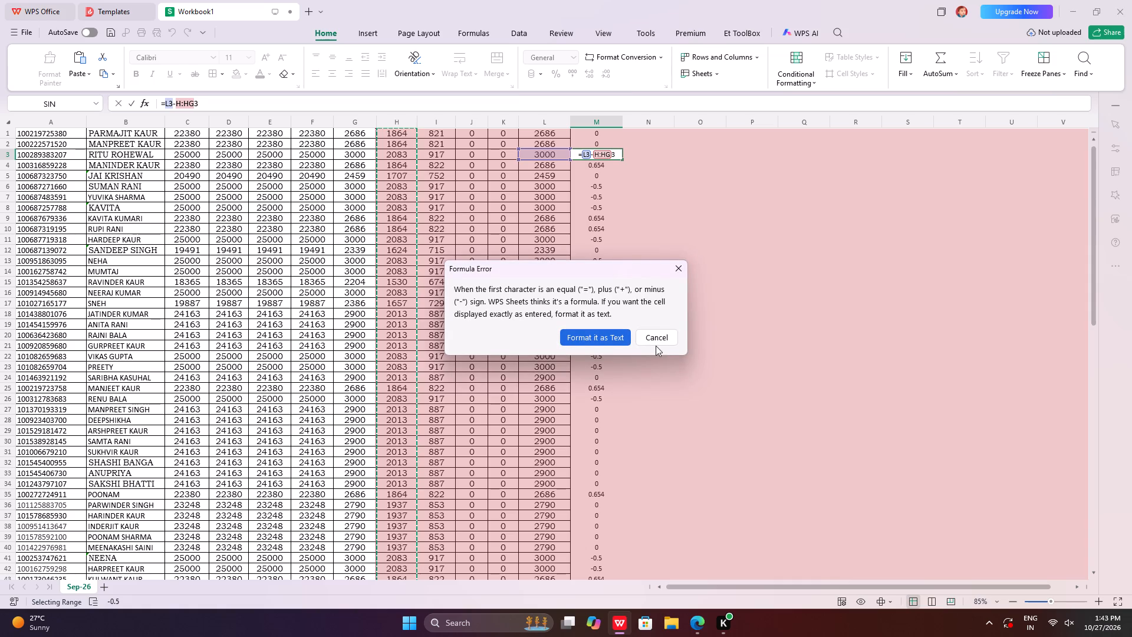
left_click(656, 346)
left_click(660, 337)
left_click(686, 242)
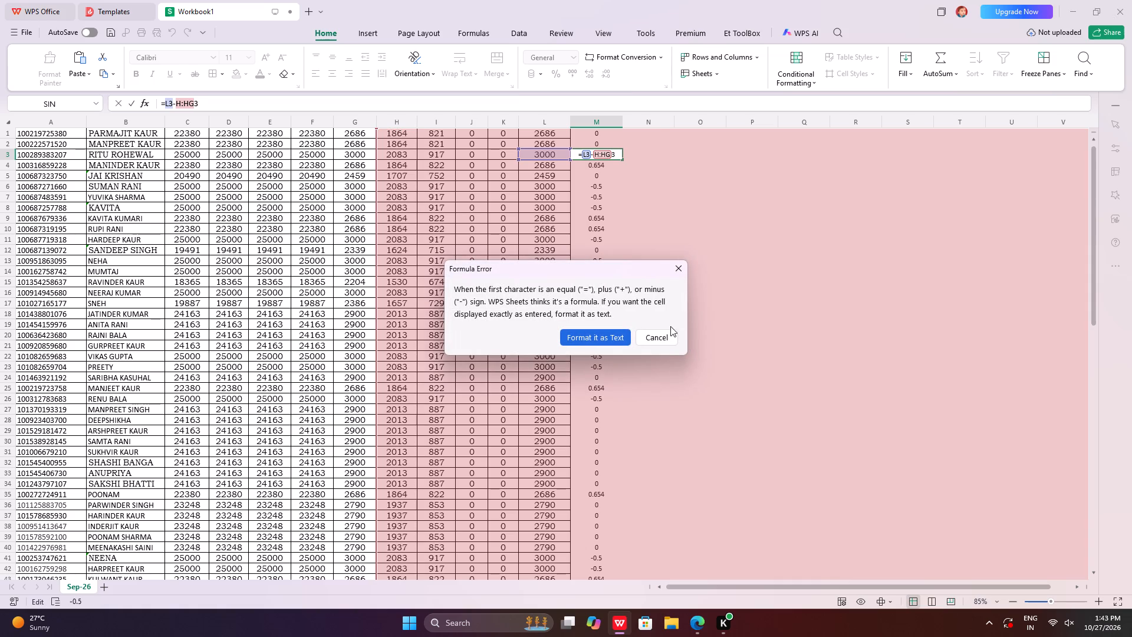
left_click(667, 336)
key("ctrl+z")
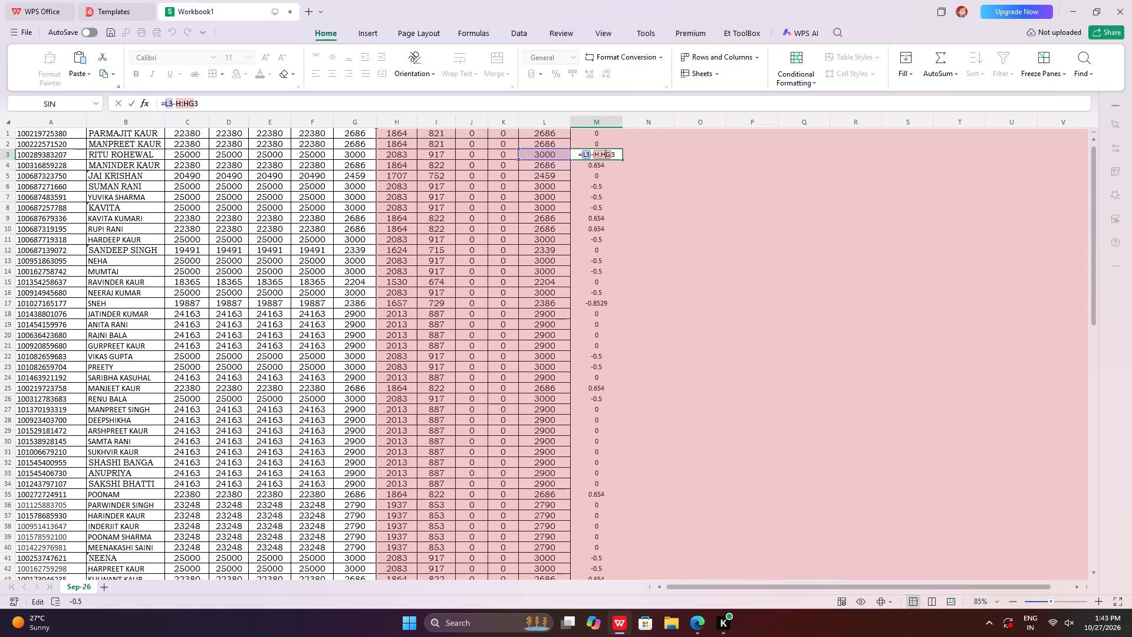
Delete the whole formula in cell M3, leaving the cell empty.
key("BackSpace")
key("BackSpace")
key("BackSpace")
key("BackSpace")
key("BackSpace")
key("BackSpace")
key("BackSpace")
key("BackSpace")
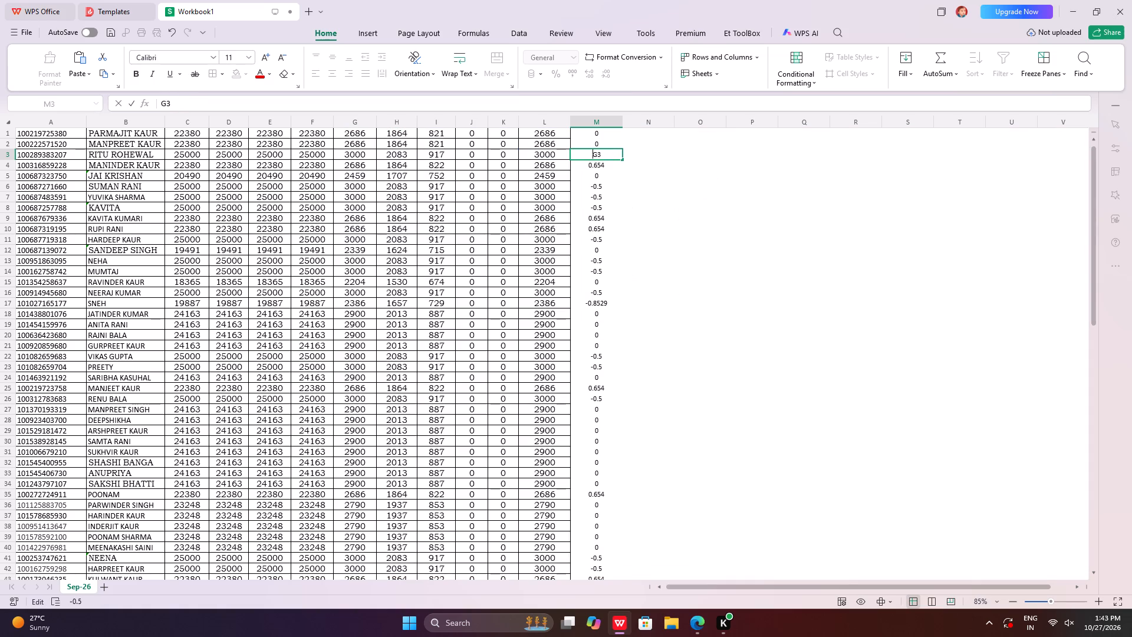
key("BackSpace")
key("Delete")
key("Delete")
key("Delete")
left_click(664, 216)
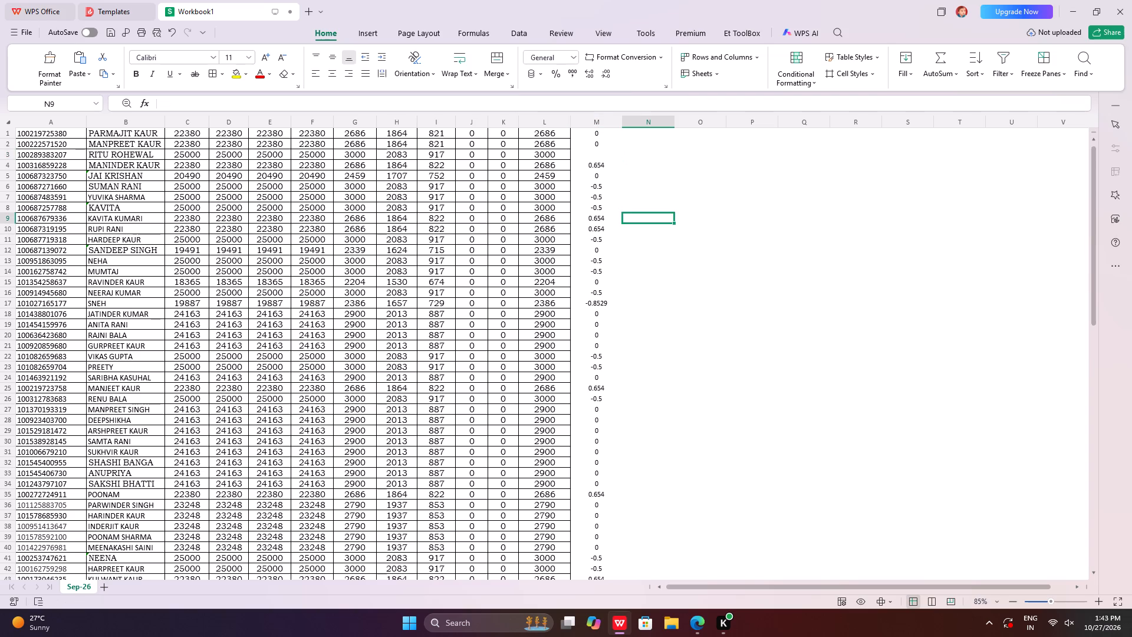
Fill the difference formula from cell M2 down into the empty cell M3.
left_click(604, 141)
left_click_drag(623, 149, 623, 156)
left_click(595, 155)
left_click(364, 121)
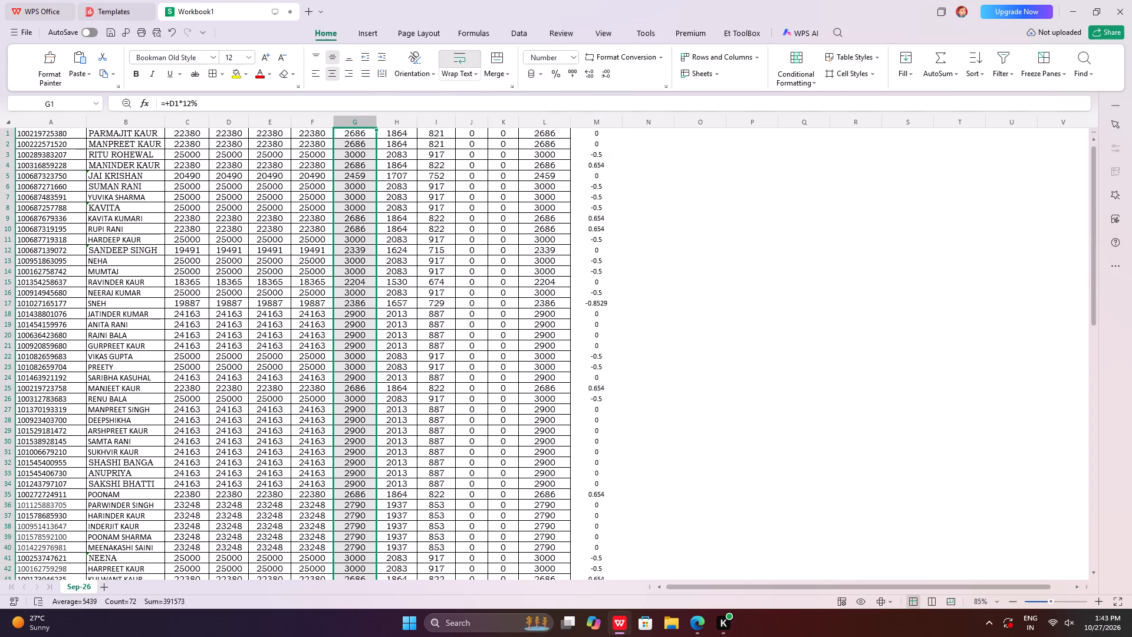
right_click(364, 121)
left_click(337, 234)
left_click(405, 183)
Show the values in columns H and I with two decimal places.
left_click_drag(402, 122, 420, 123)
right_click(420, 123)
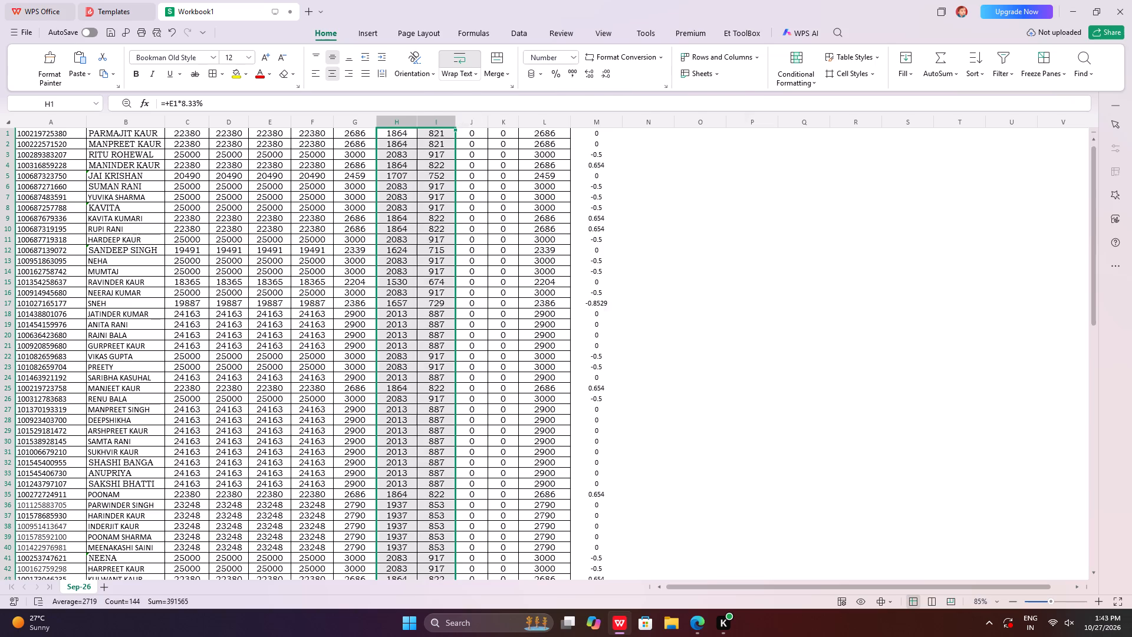
left_click(483, 355)
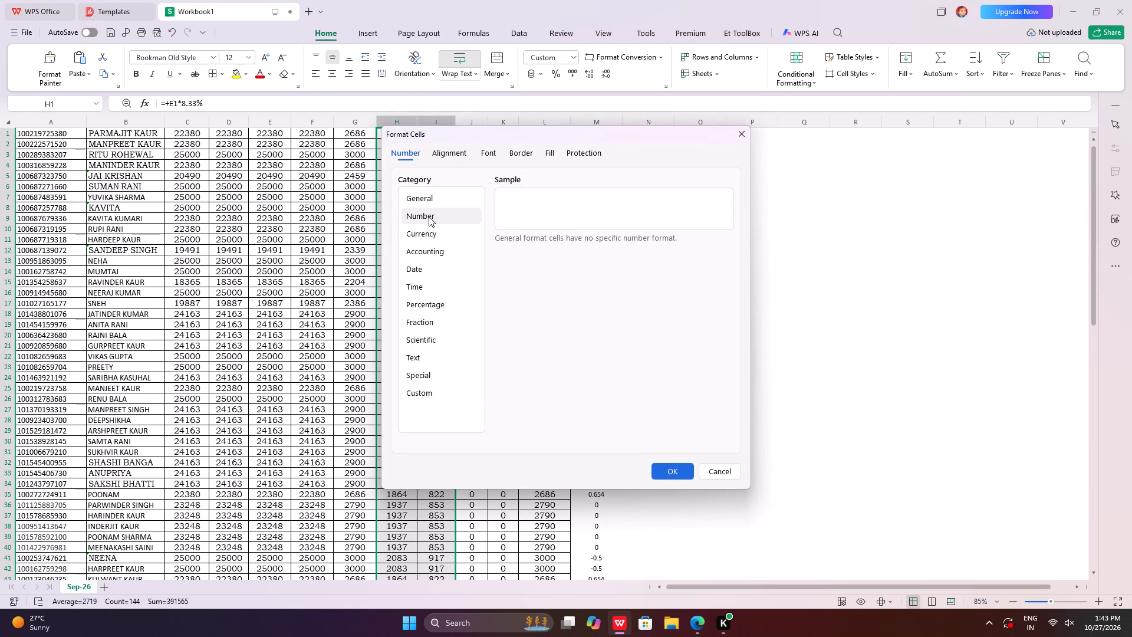
left_click(723, 477)
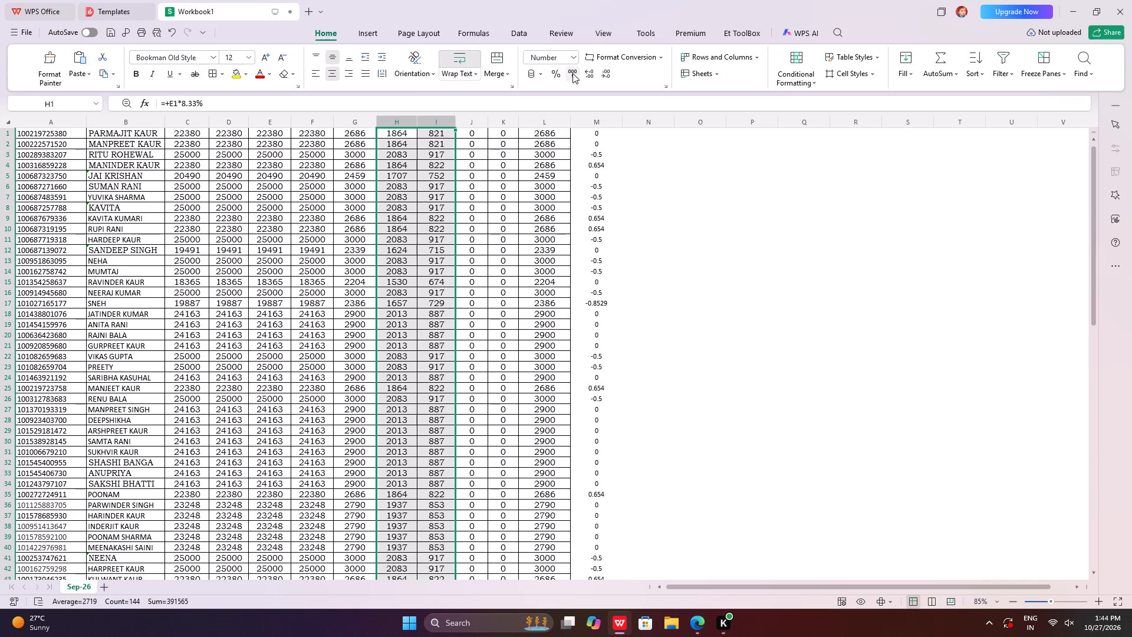
left_click(606, 74)
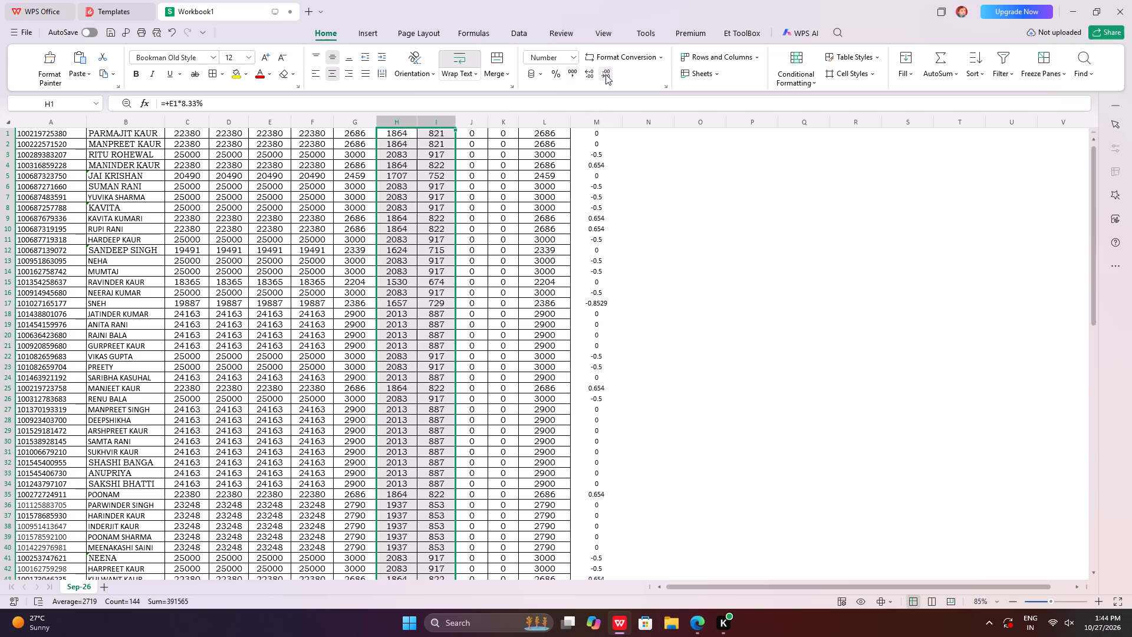
left_click(606, 74)
left_click(604, 75)
left_click(587, 77)
left_click(587, 77)
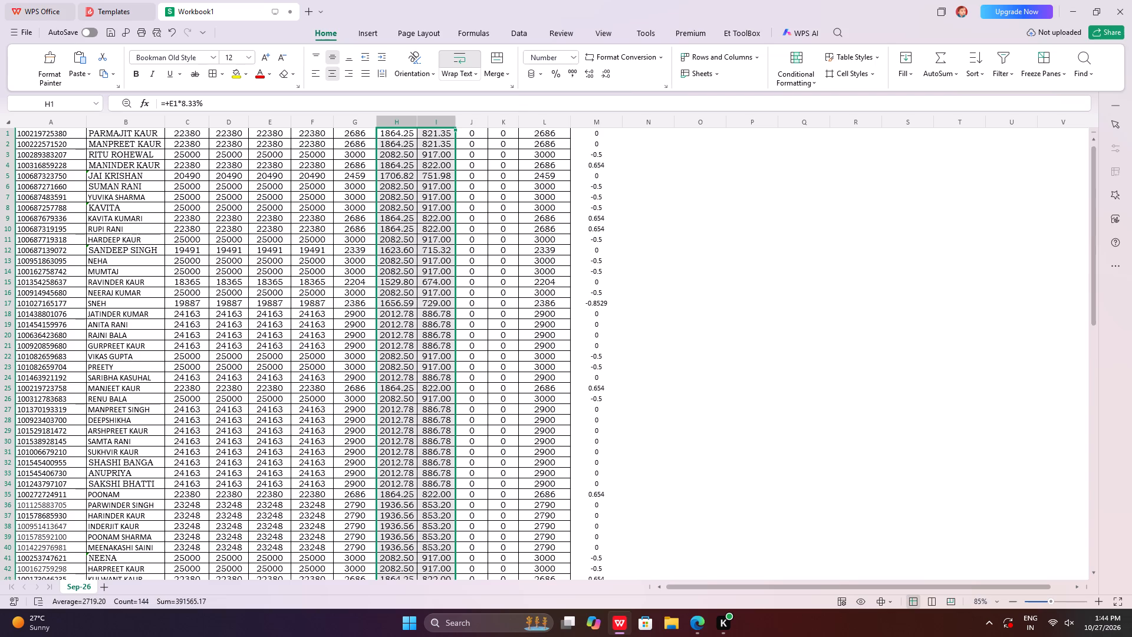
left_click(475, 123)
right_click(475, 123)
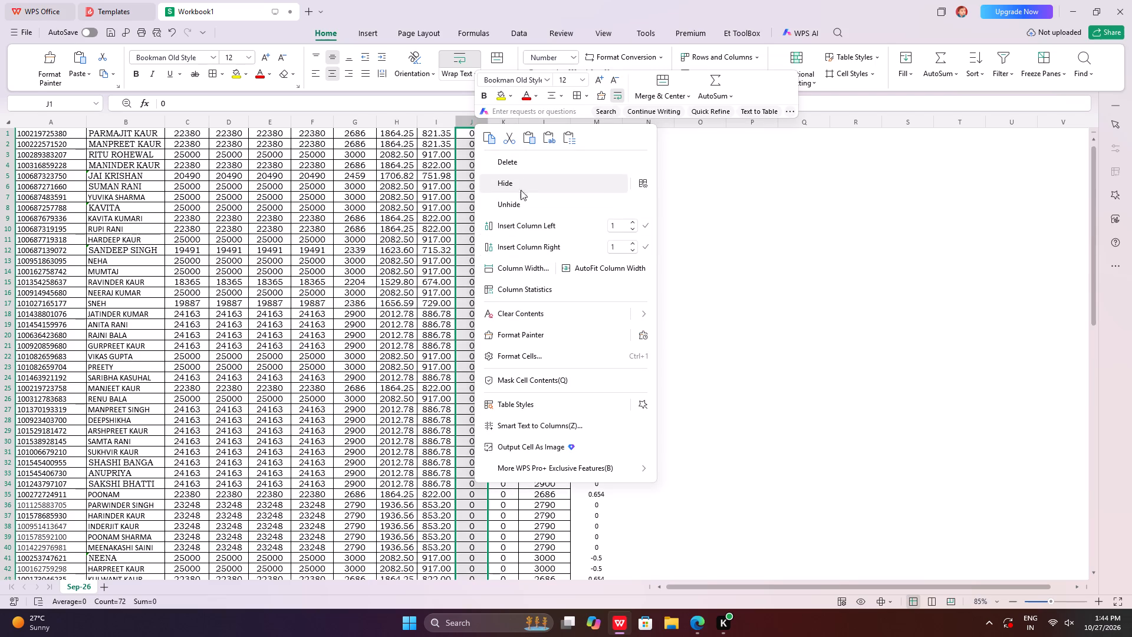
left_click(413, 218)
Insert two blank columns before column J.
left_click(475, 122)
right_click(475, 122)
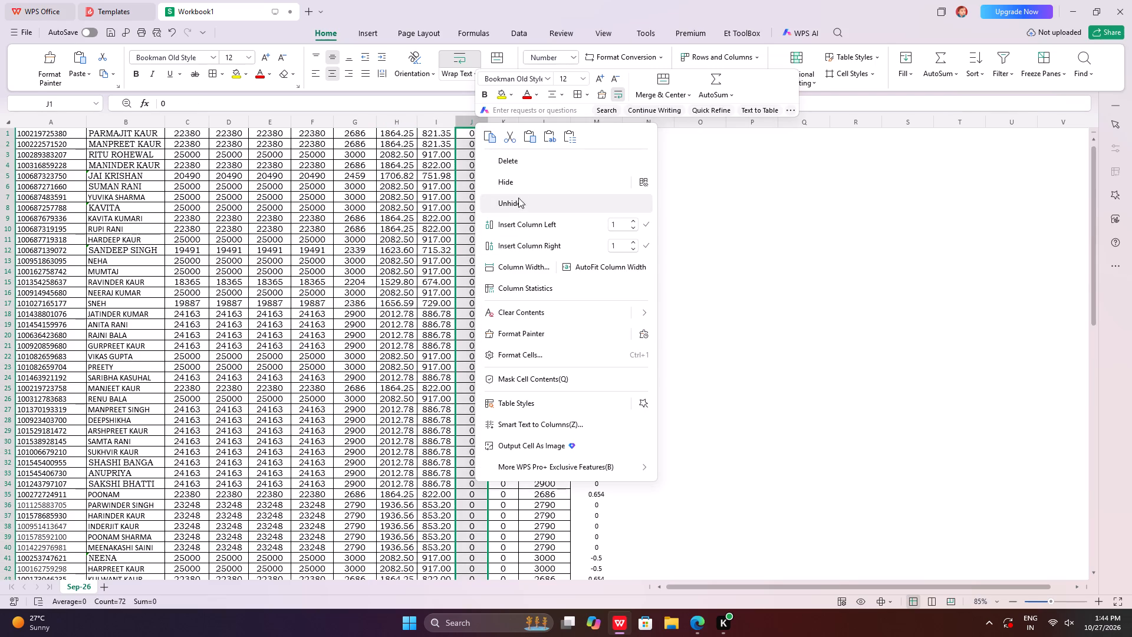
left_click(636, 220)
left_click(646, 229)
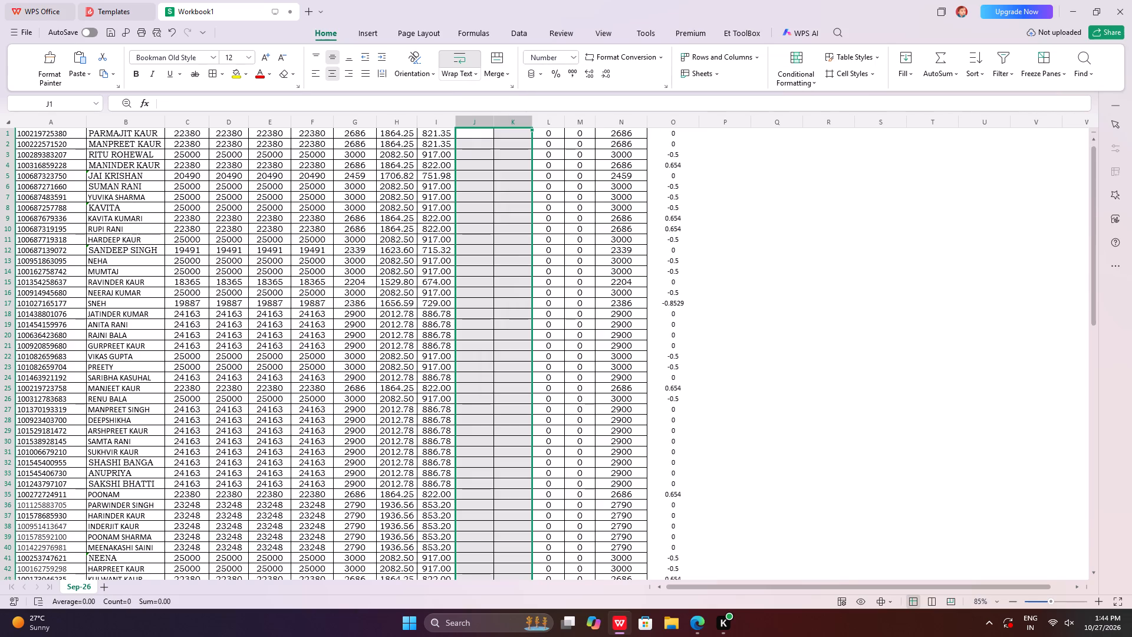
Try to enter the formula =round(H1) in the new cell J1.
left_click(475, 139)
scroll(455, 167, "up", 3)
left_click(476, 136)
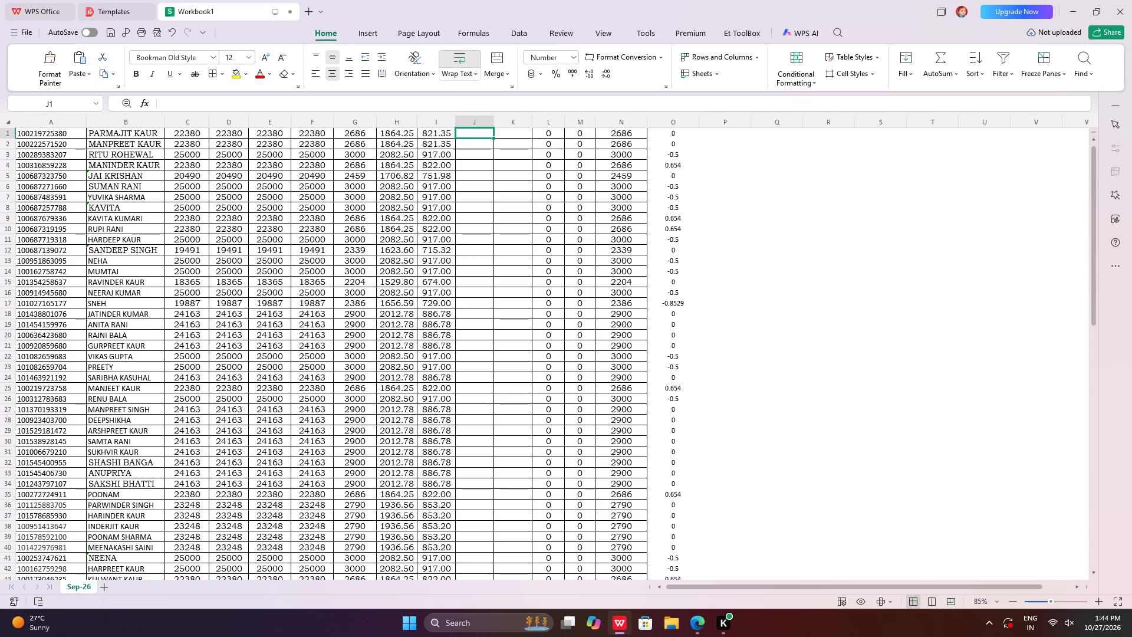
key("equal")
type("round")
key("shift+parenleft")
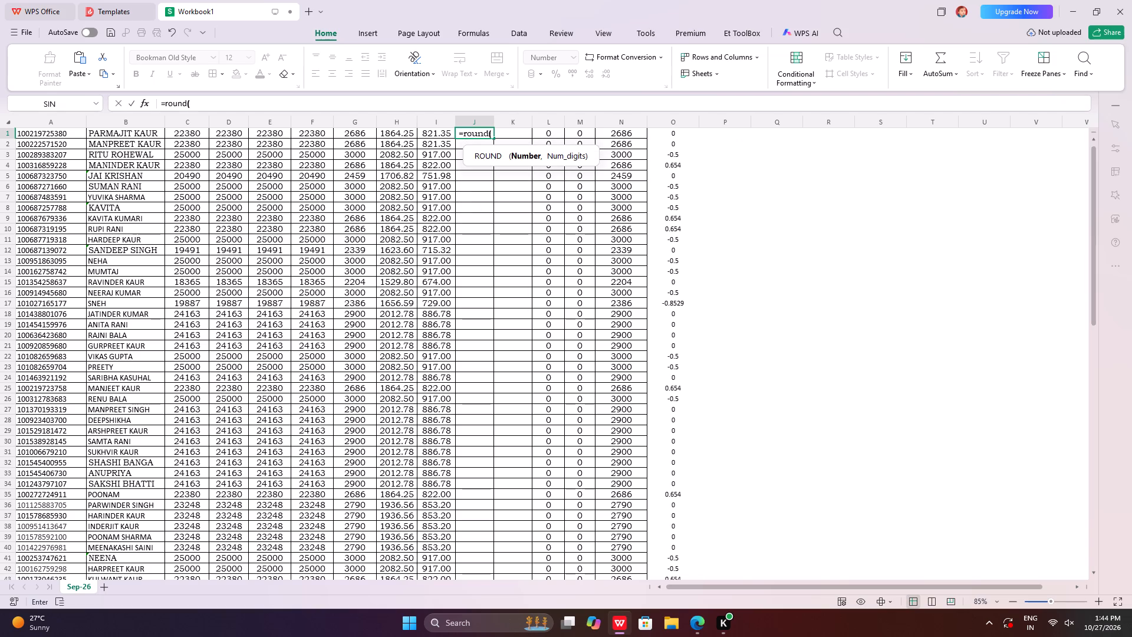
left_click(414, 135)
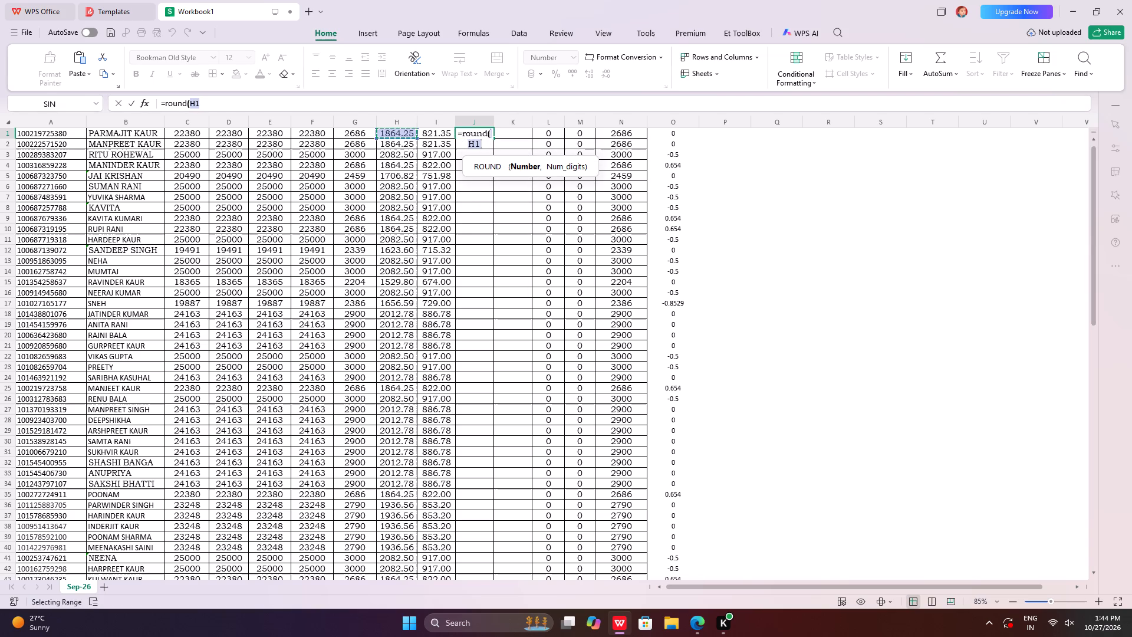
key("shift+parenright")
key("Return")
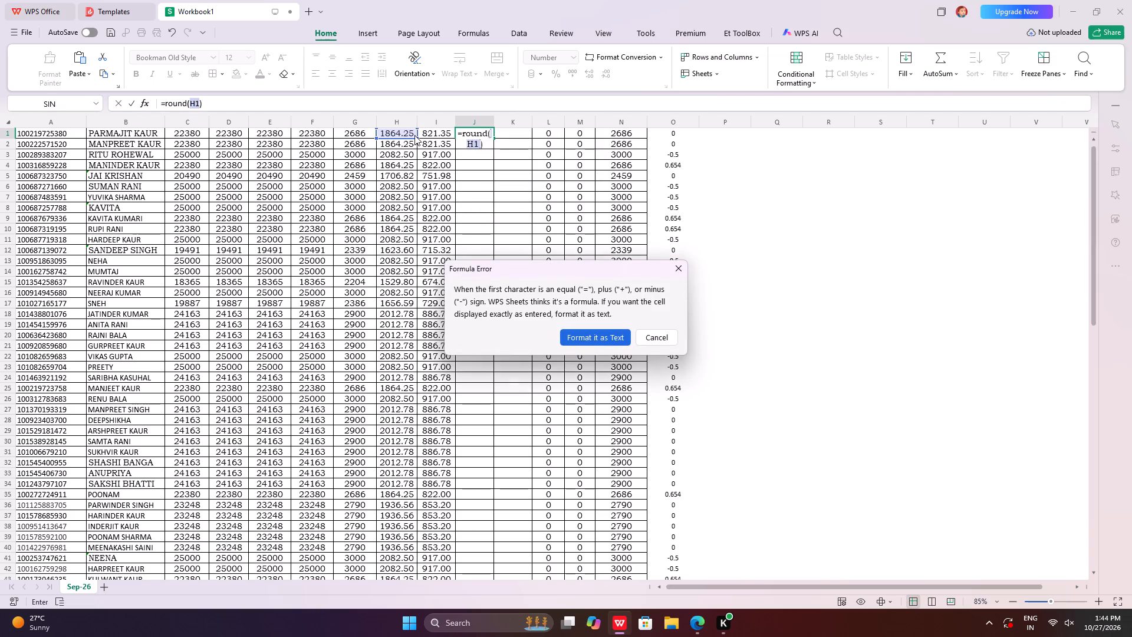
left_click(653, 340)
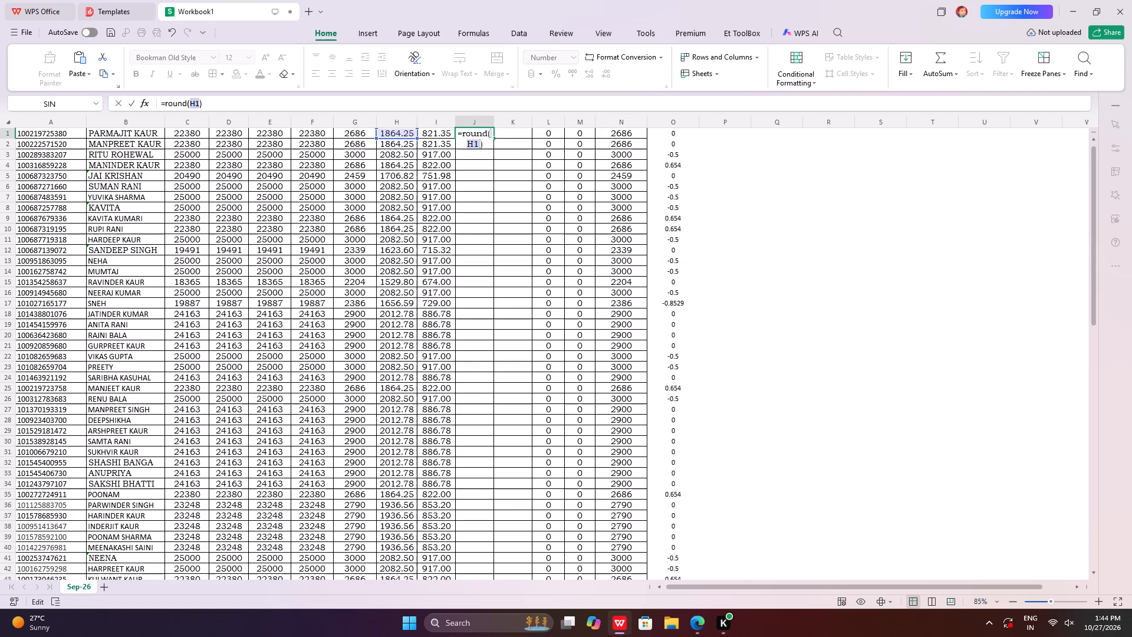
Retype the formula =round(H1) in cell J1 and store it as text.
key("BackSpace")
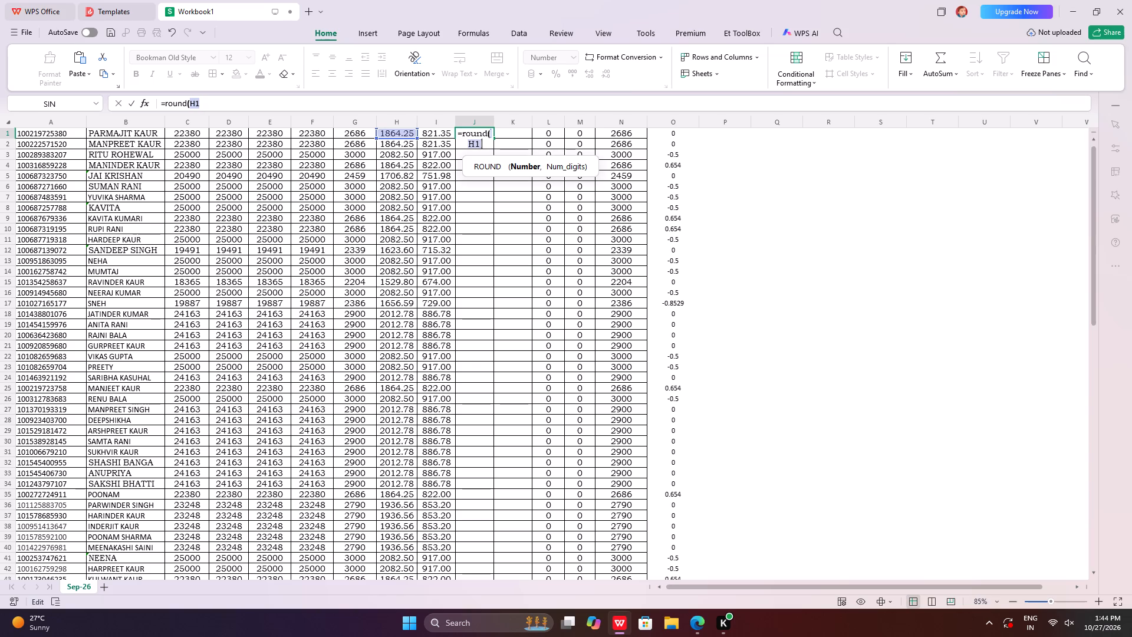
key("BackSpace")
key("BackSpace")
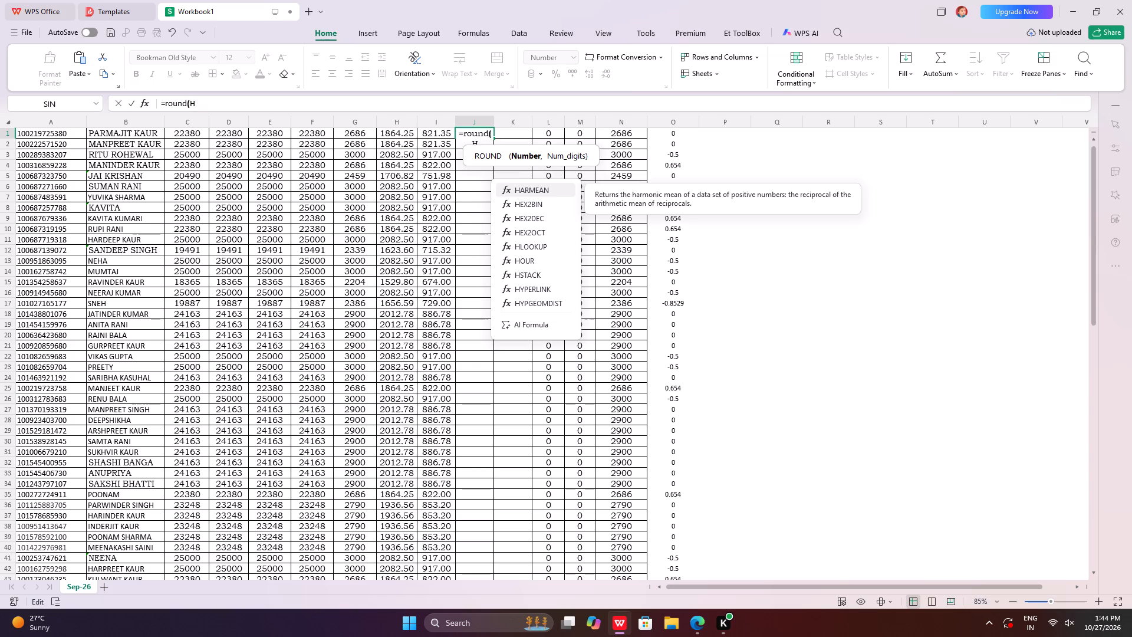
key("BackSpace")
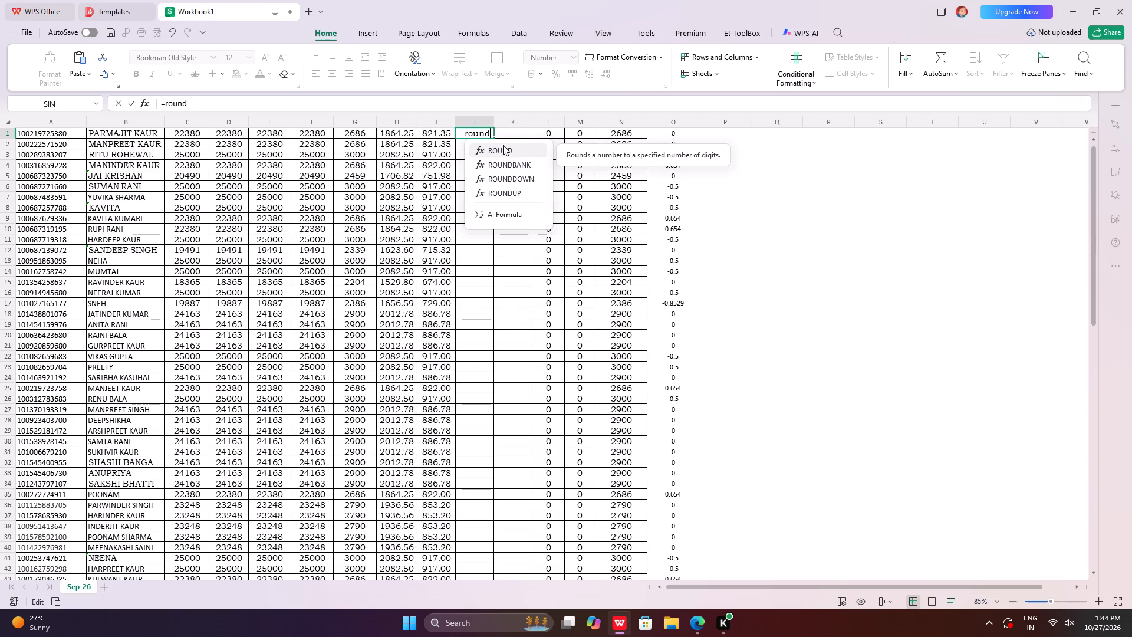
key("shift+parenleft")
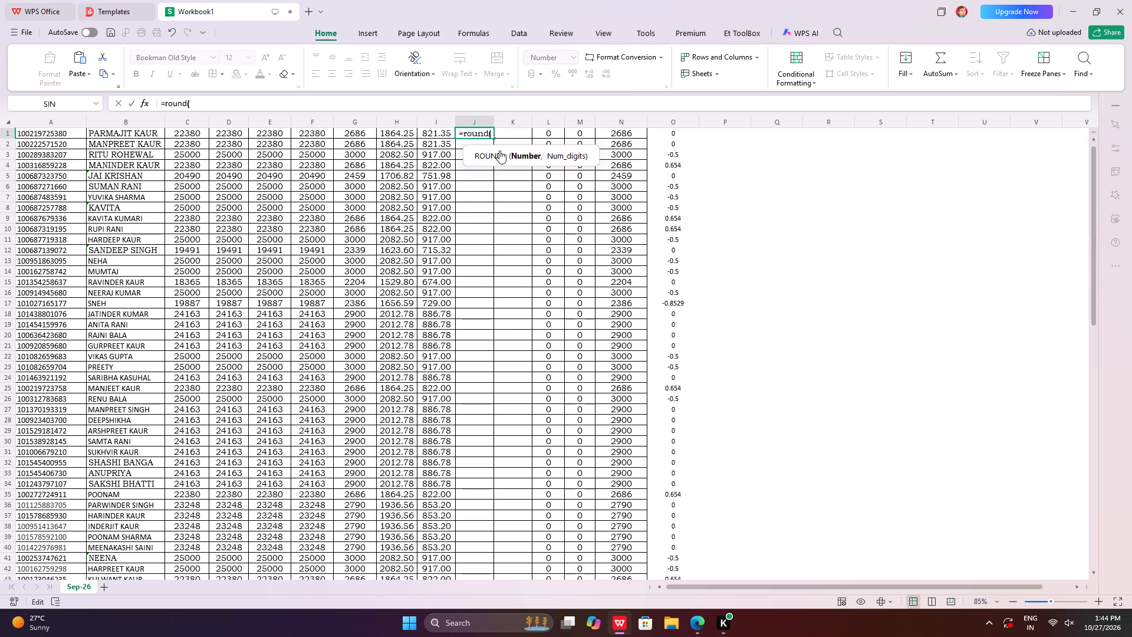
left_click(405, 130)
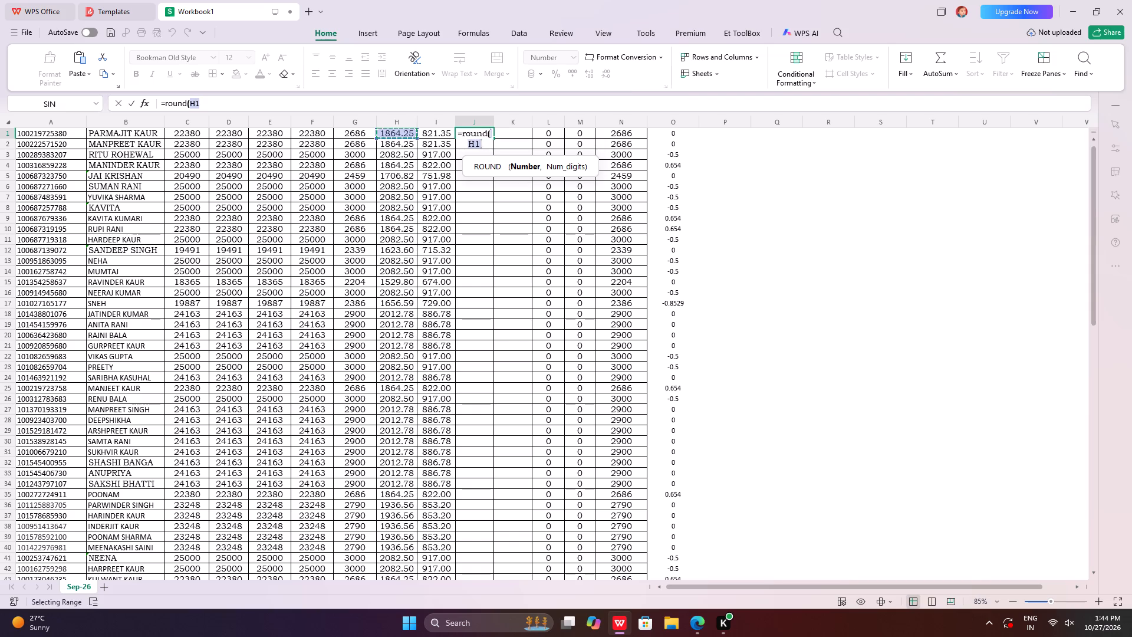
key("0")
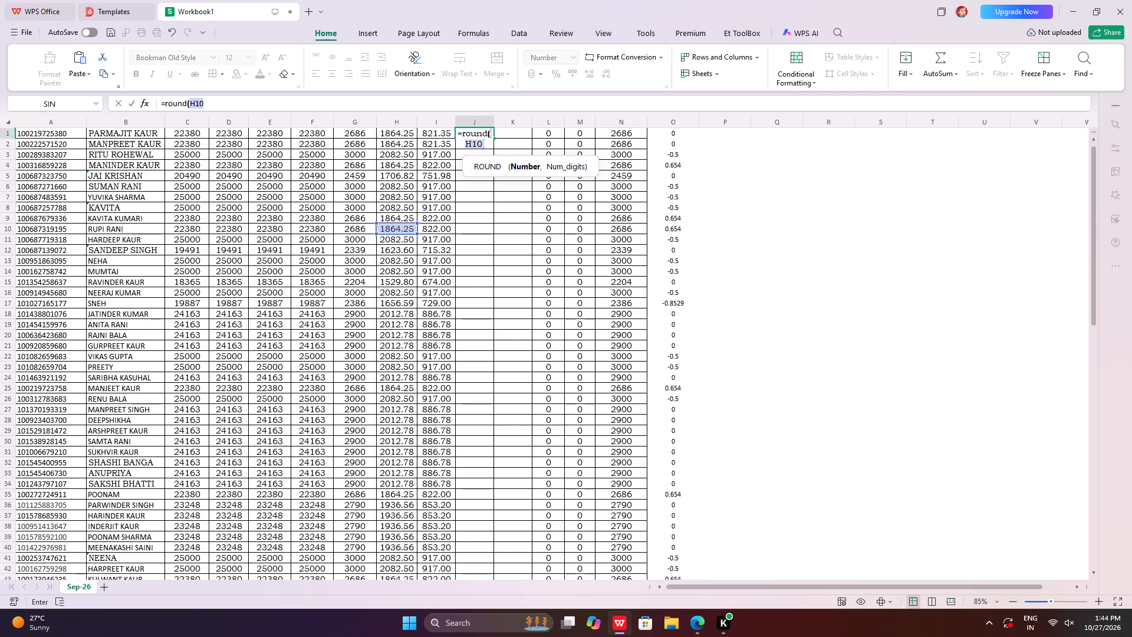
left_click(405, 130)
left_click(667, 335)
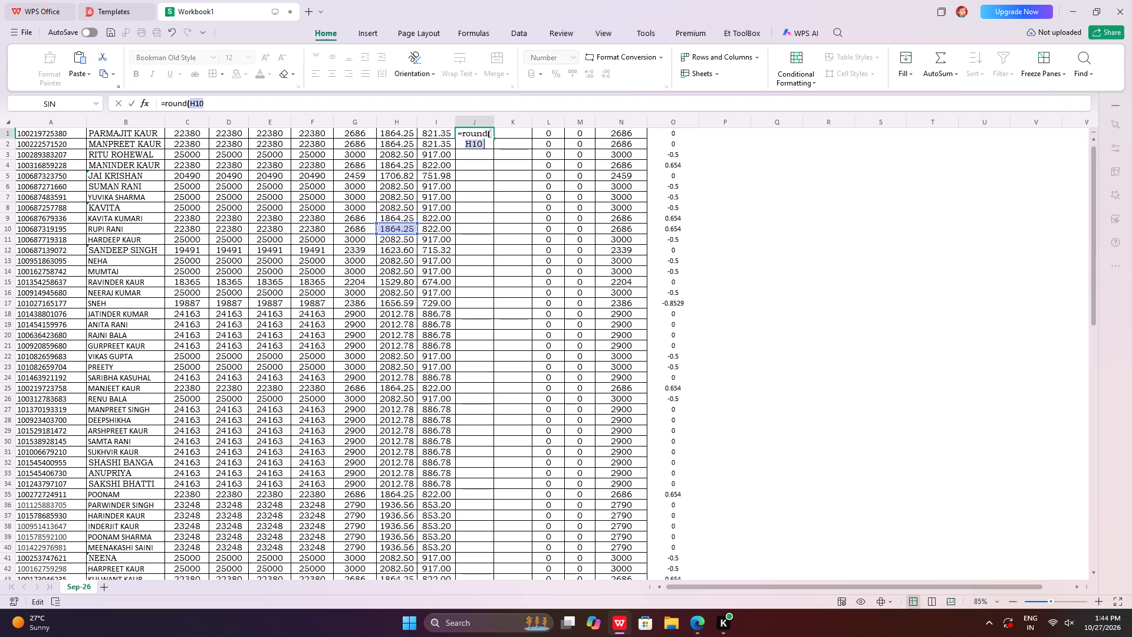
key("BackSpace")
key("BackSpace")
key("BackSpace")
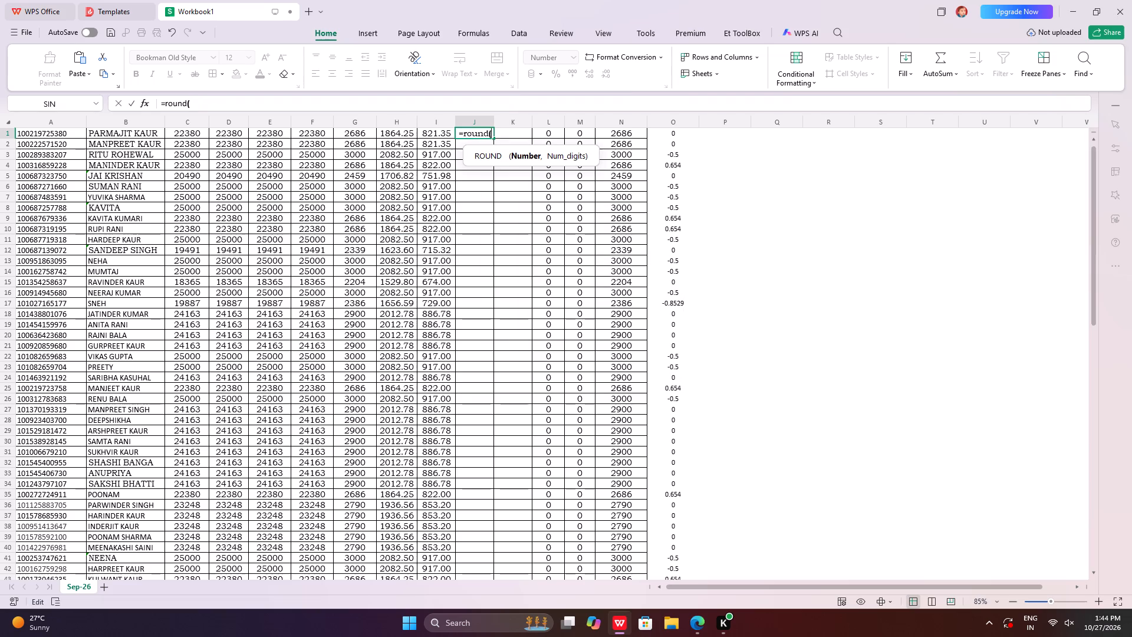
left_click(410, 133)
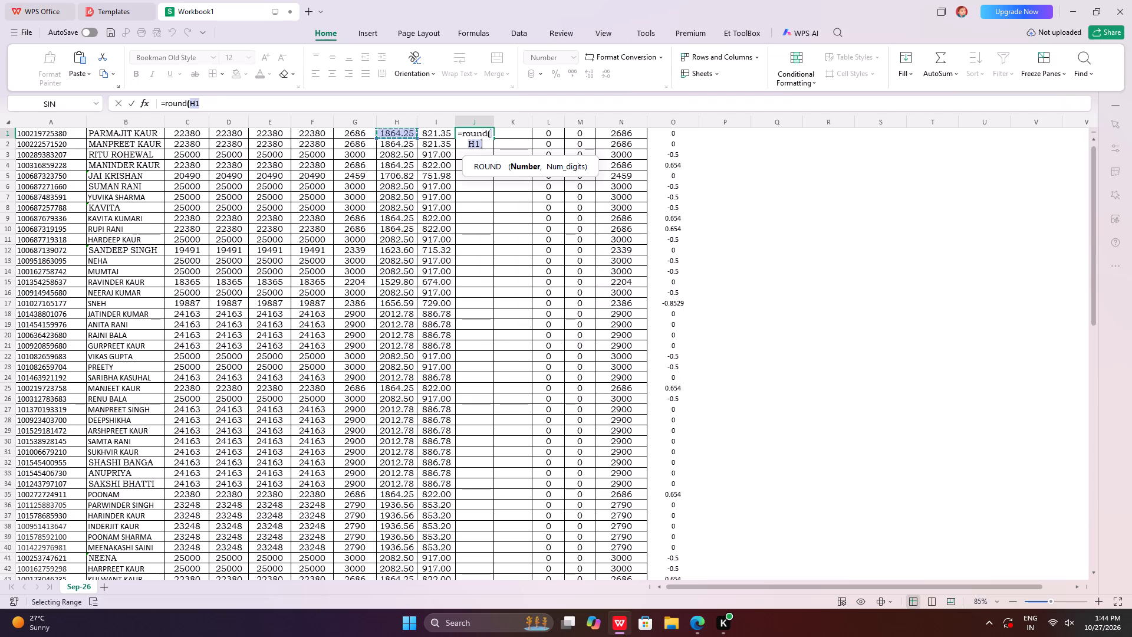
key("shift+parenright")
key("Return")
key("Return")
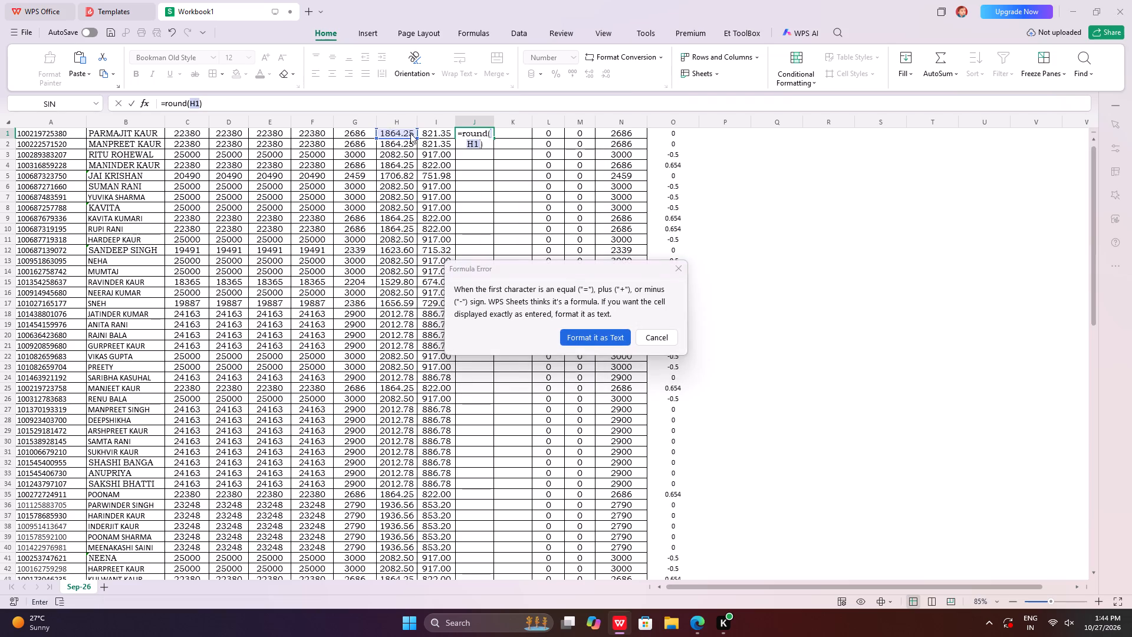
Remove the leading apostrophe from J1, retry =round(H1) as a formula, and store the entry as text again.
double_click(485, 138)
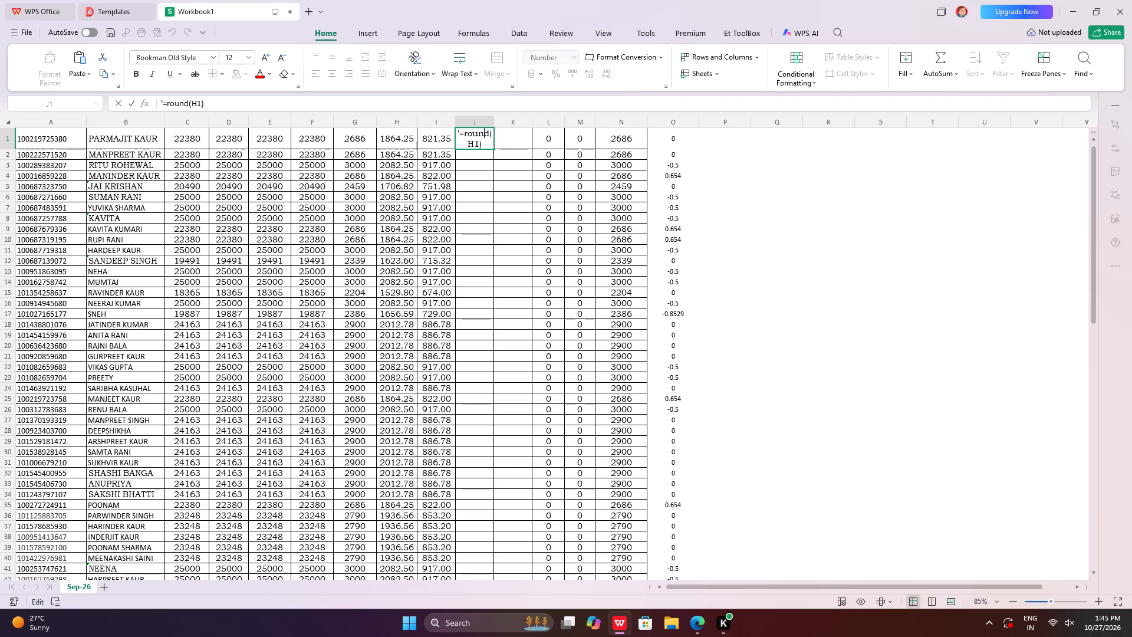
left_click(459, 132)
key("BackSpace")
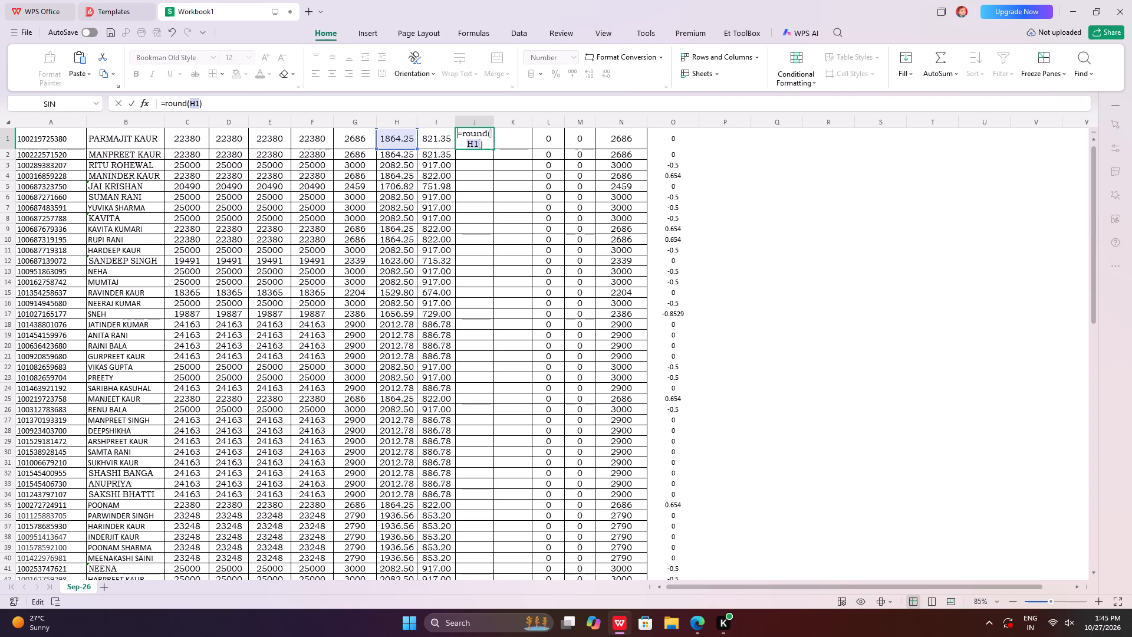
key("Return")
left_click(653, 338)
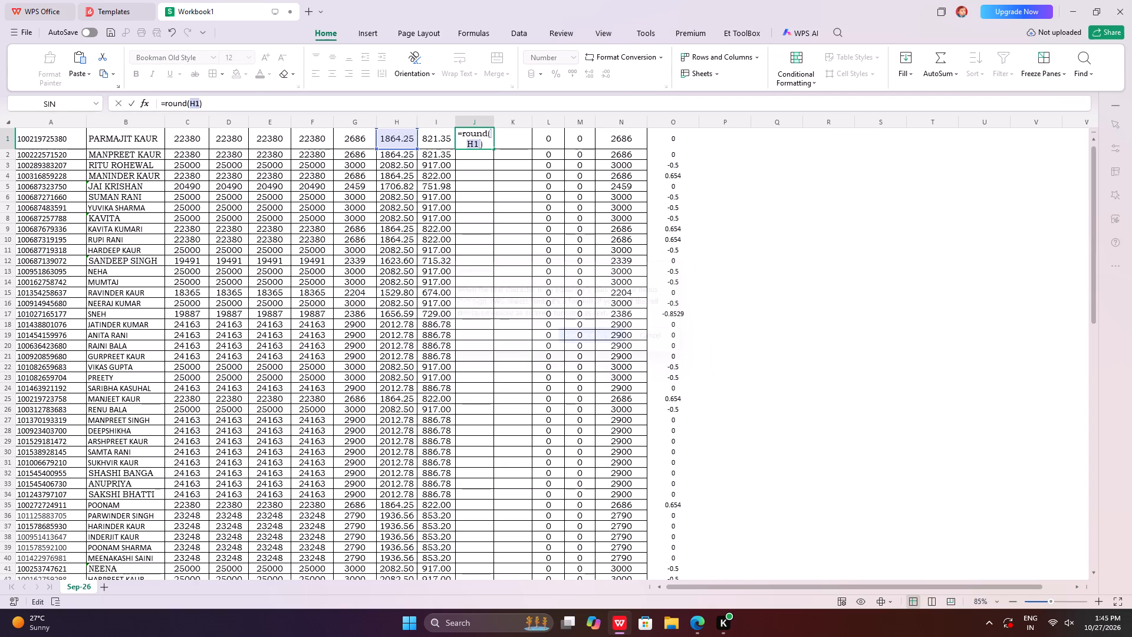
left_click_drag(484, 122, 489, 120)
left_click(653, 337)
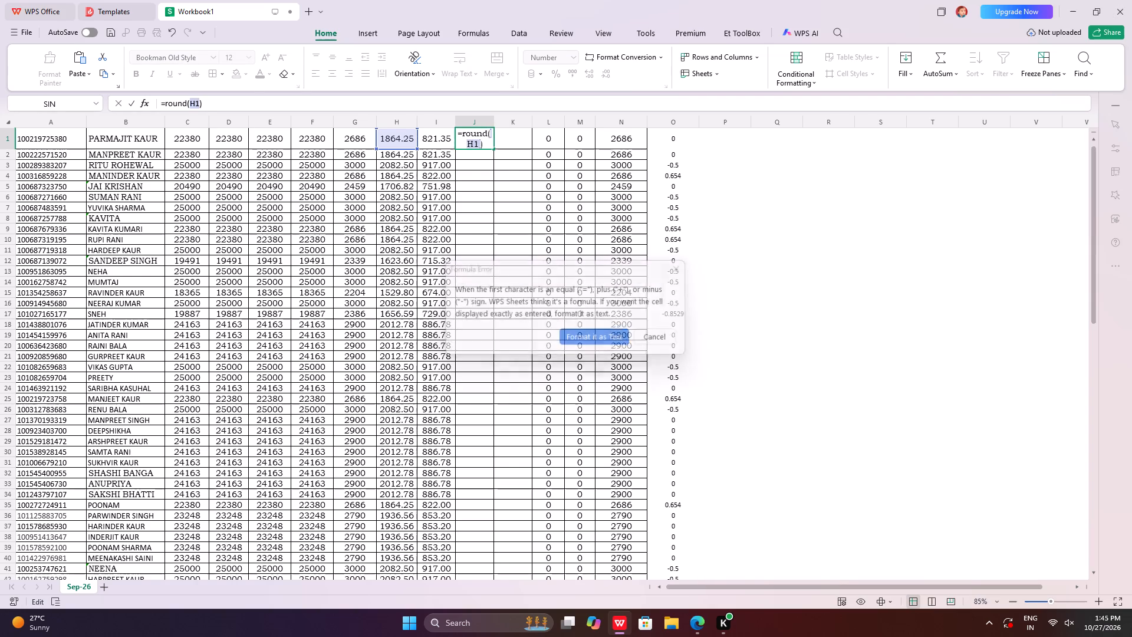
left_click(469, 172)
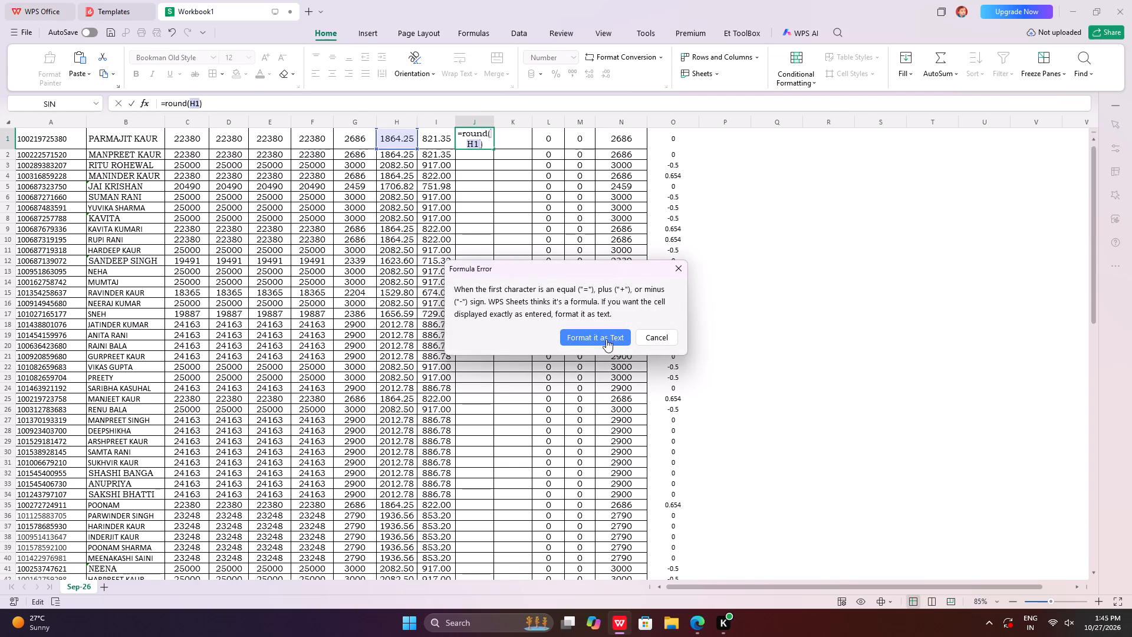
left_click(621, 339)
Widen column J to about twice its width.
left_click_drag(494, 122, 526, 129)
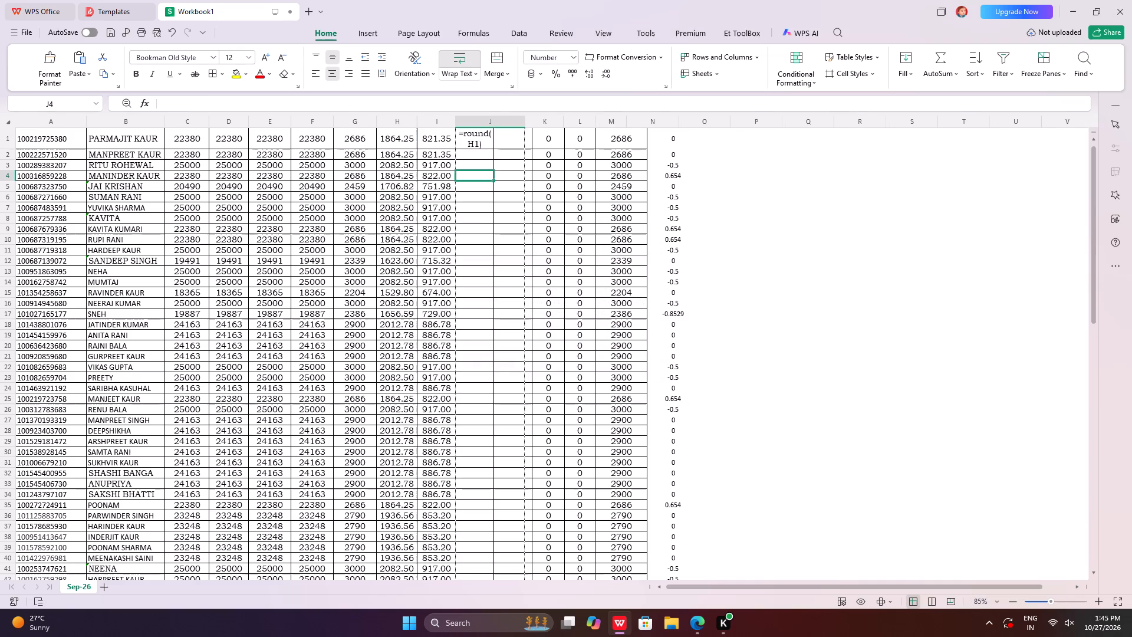
left_click_drag(526, 129, 529, 129)
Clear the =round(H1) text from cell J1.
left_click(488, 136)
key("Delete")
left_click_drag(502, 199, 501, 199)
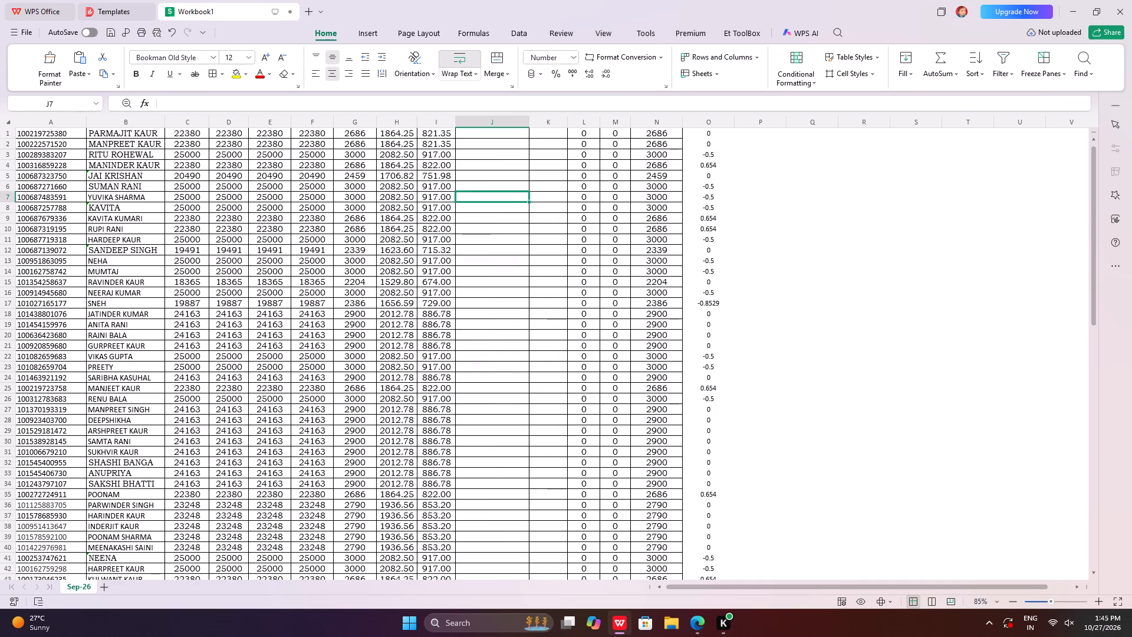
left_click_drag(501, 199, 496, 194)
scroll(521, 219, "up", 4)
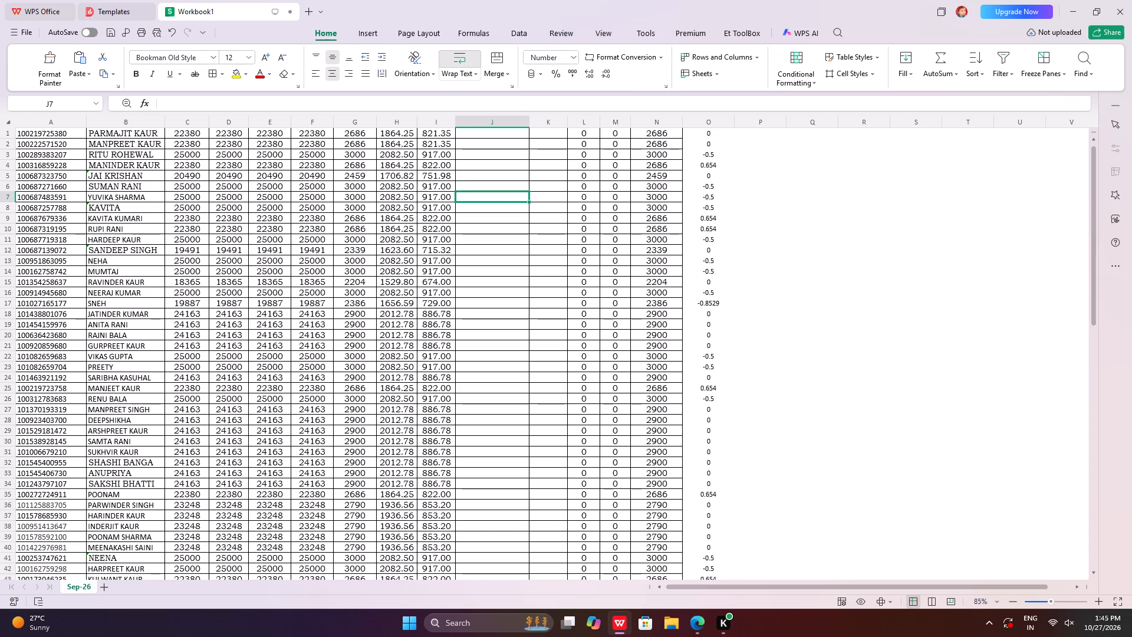
Inspect the formulas in O4, O1 and G1 and the combined total of H1 and I1 to trace the differences.
left_click(715, 167)
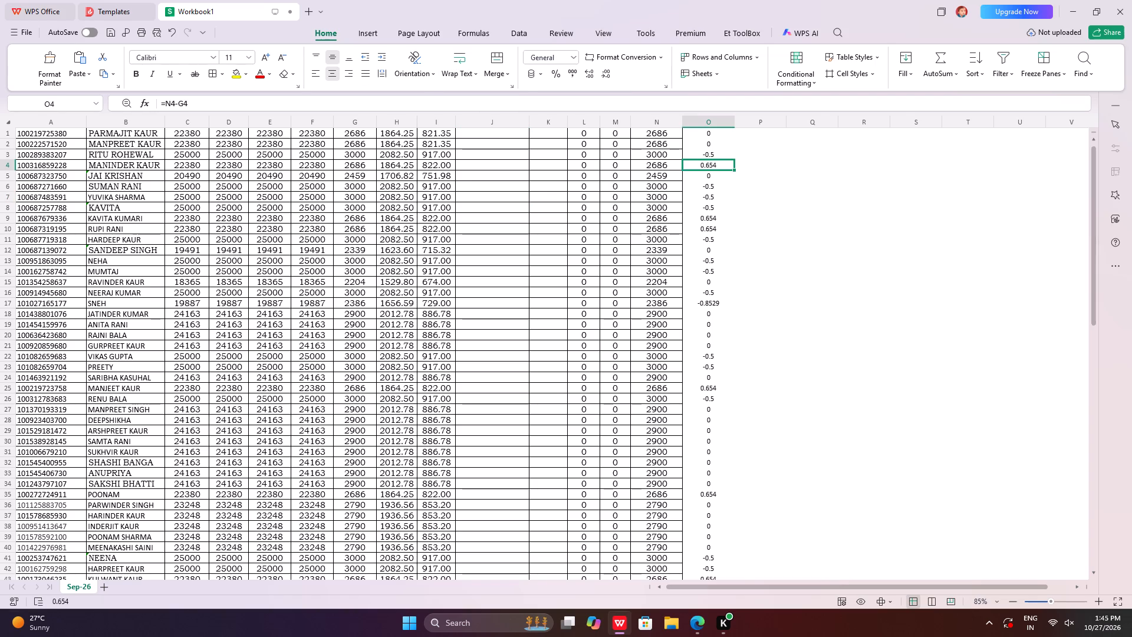
left_click(399, 136)
scroll(587, 229, "up", 5)
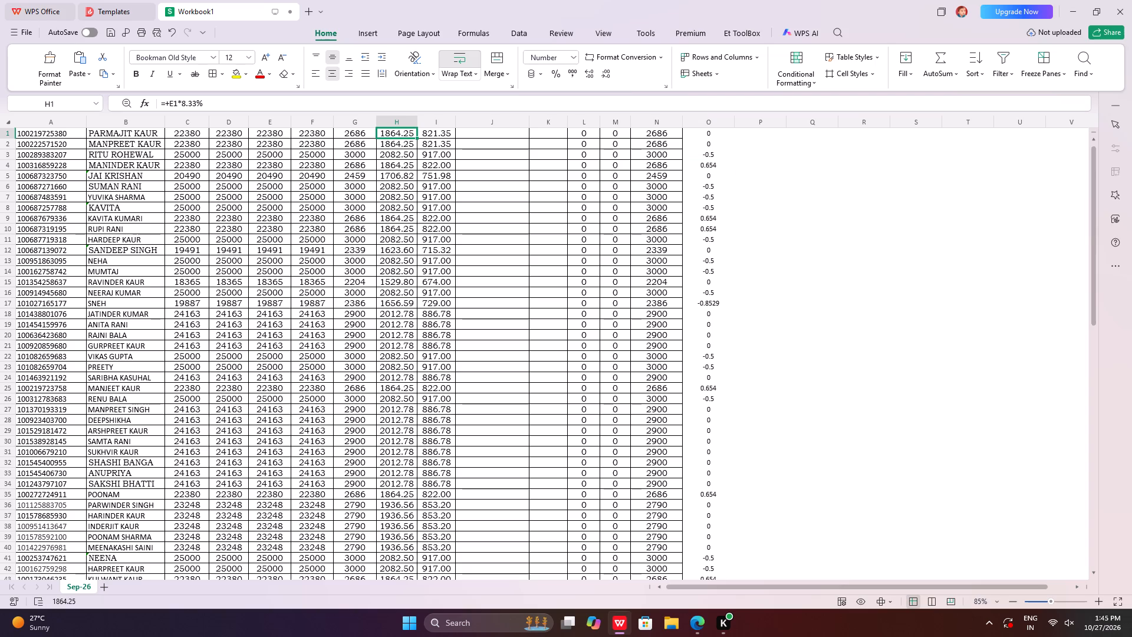
left_click_drag(409, 133, 437, 133)
scroll(614, 197, "up", 6)
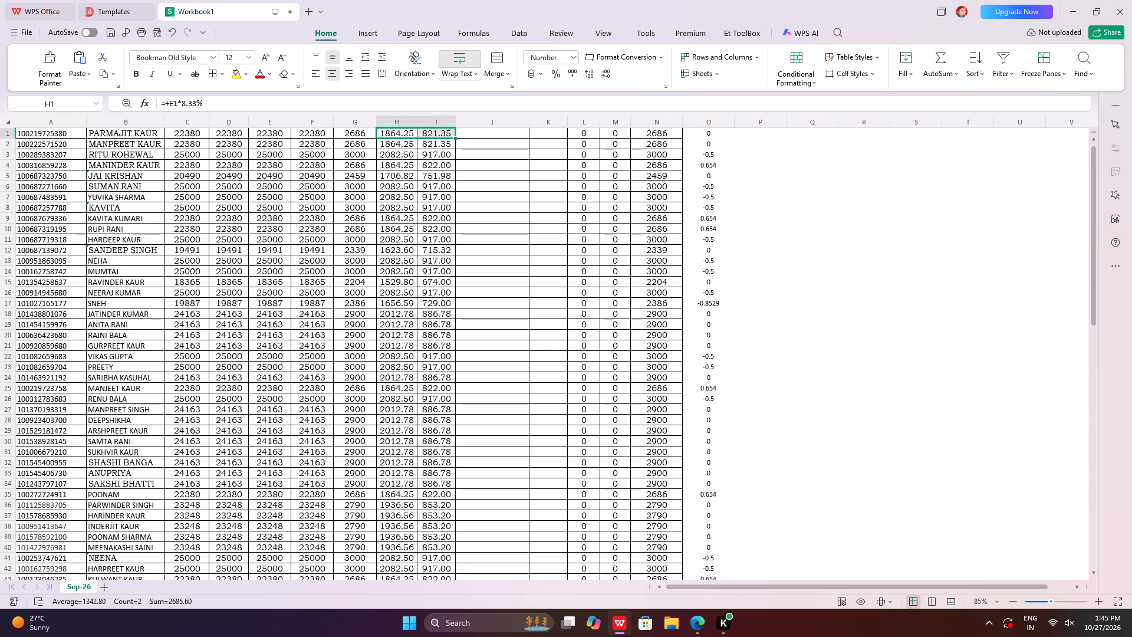
double_click(708, 135)
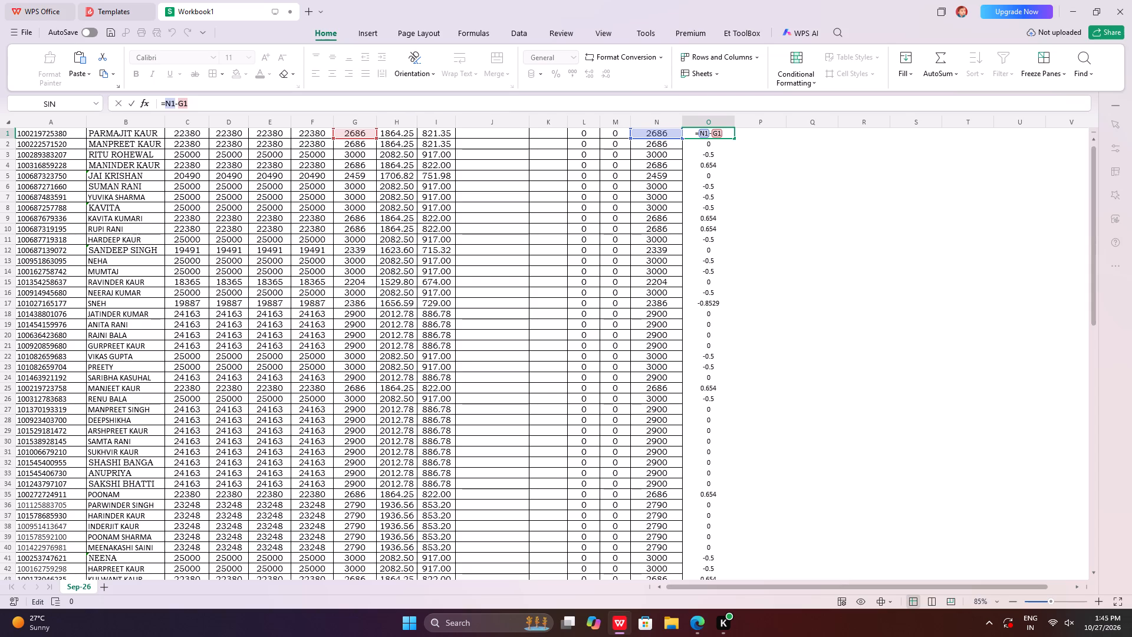
key("Return")
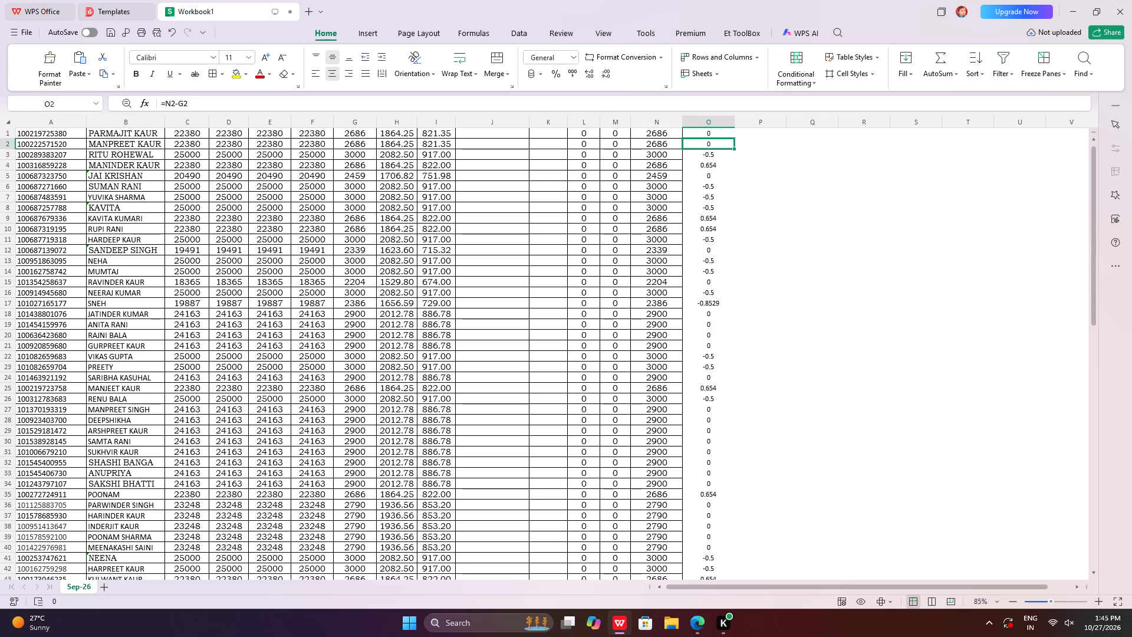
double_click(371, 134)
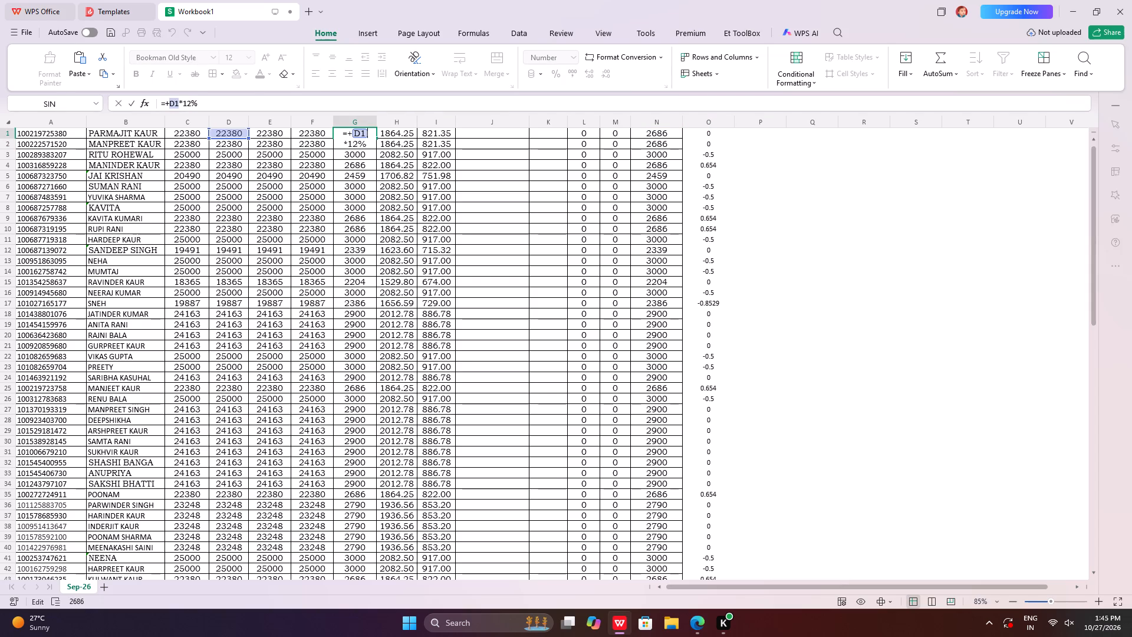
key("Return")
Undo the recent edits back through the J1 rounding entries, the column J widening and the insertion of the two blank columns.
key("ctrl+z")
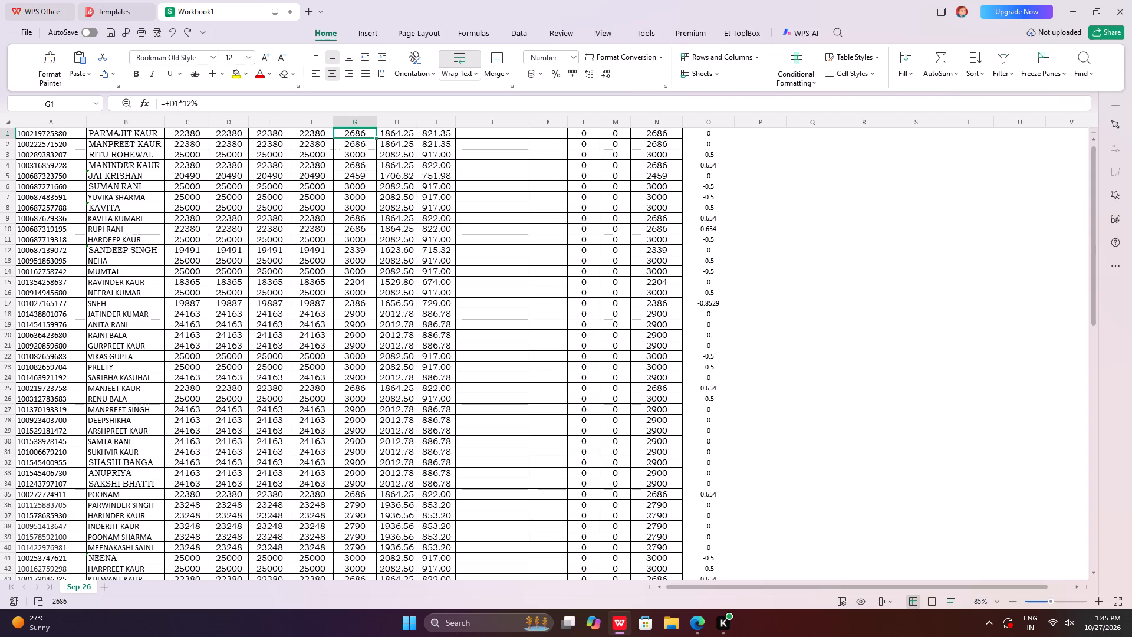
key("ctrl+z")
key("ctrl+z")
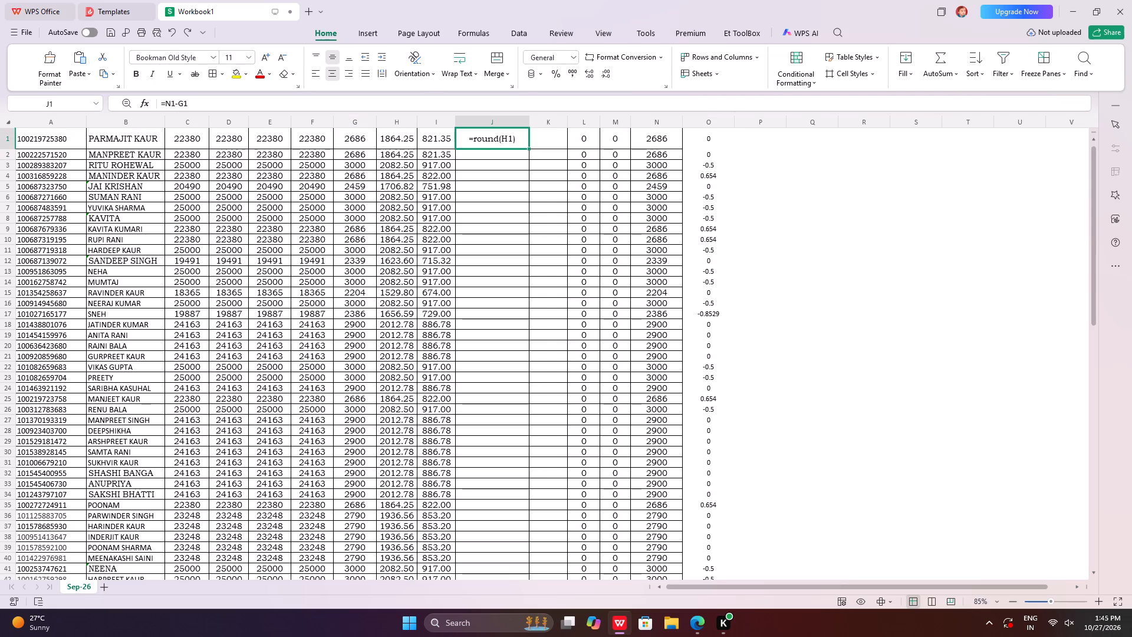
key("ctrl+z")
key("ctrl+z")
key("ctrl+z")
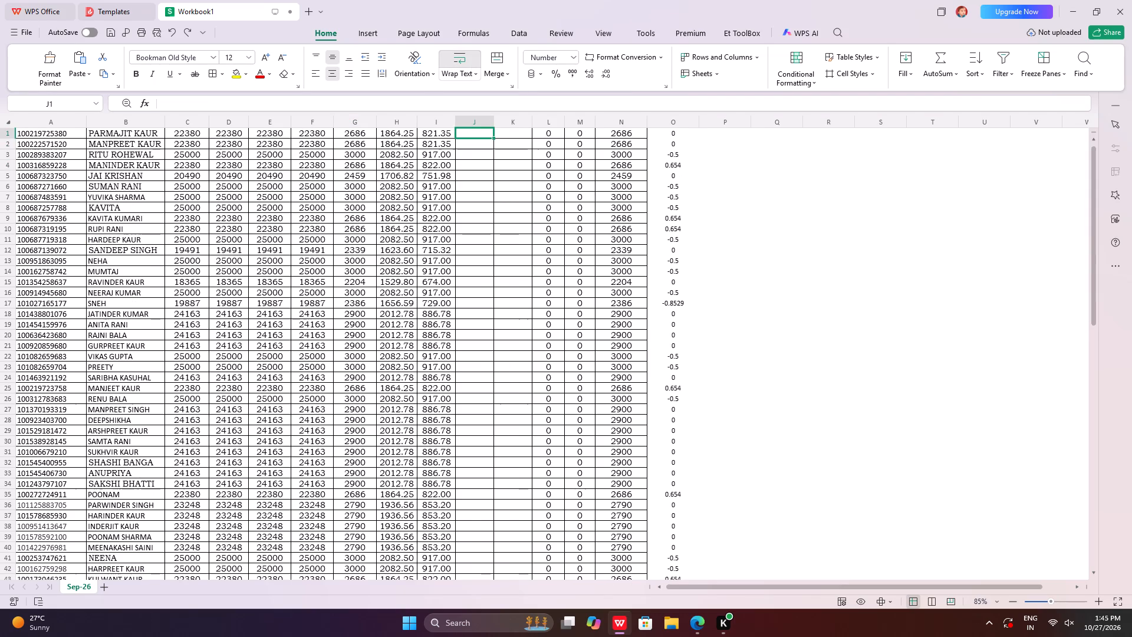
key("ctrl+z")
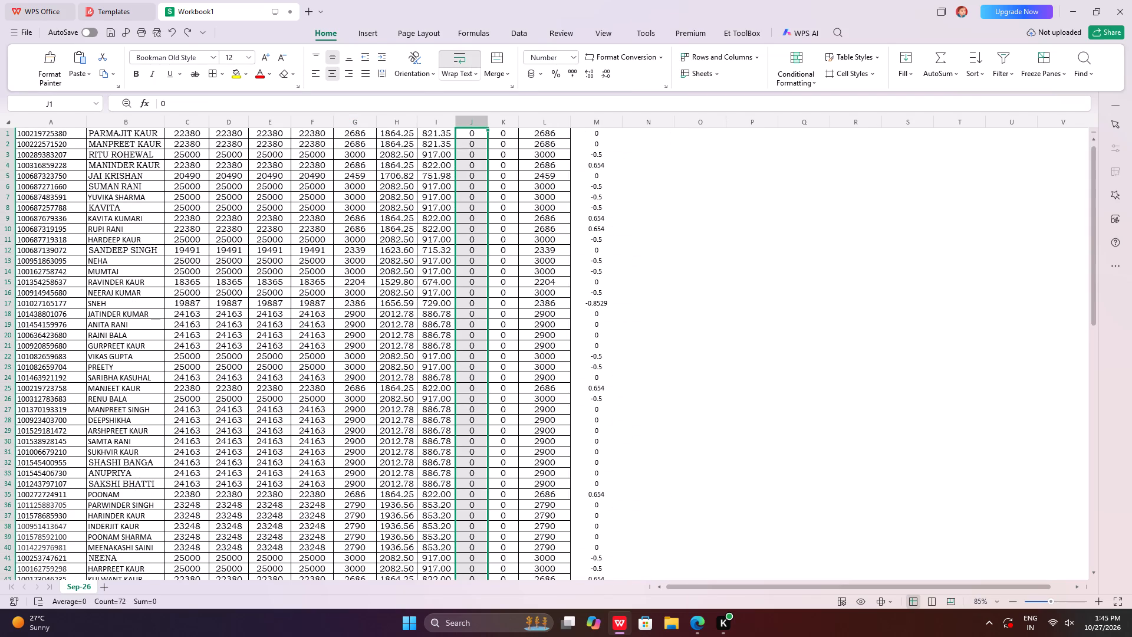
scroll(519, 297, "up", 4)
left_click(514, 208)
Format column G to two decimal places and widen the column slightly to fit its values.
left_click(361, 115)
left_click(357, 122)
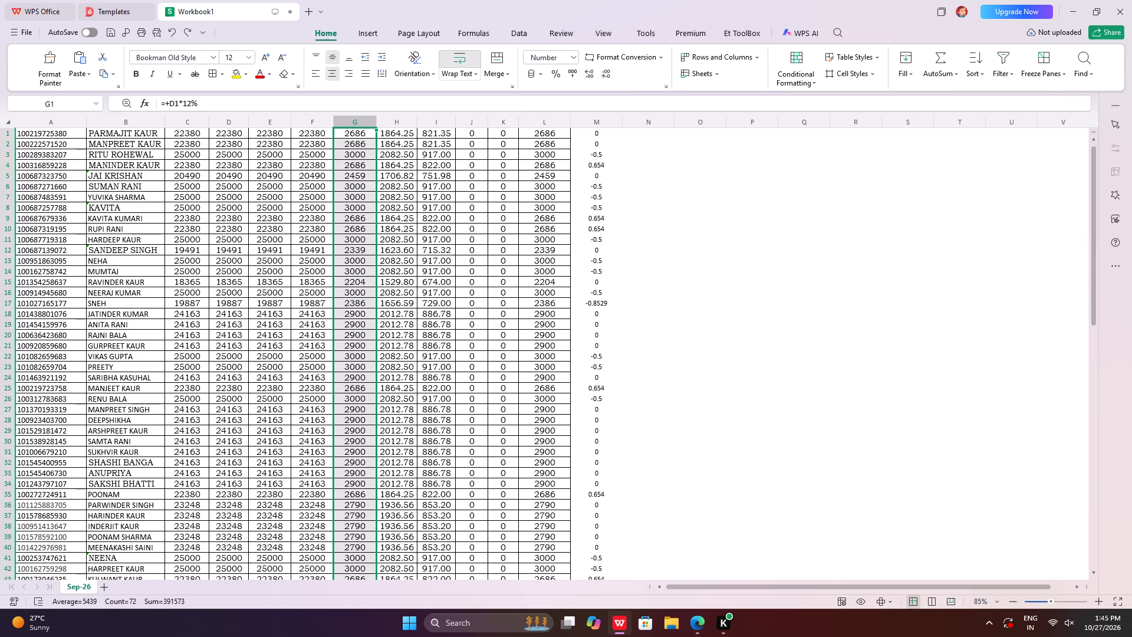
right_click(357, 122)
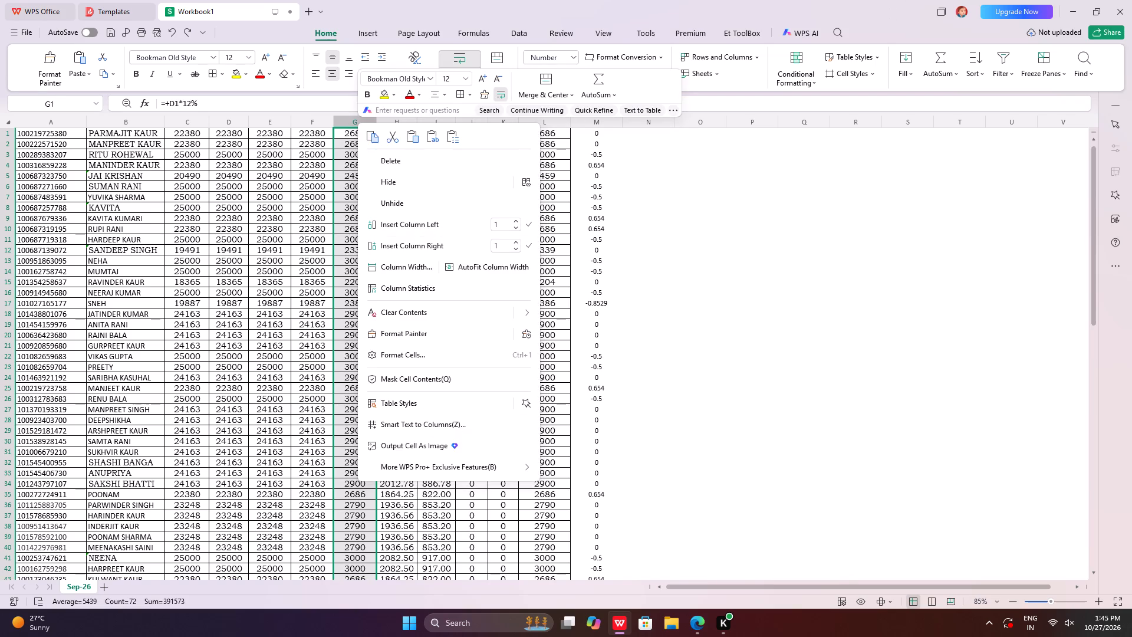
left_click(890, 175)
left_click(363, 121)
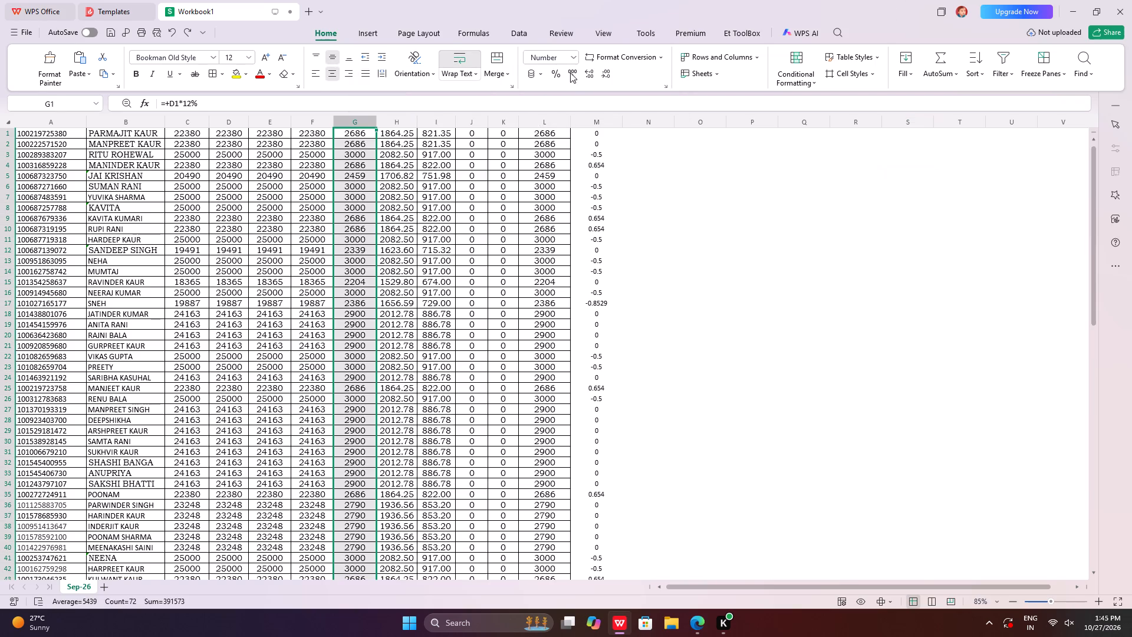
left_click(601, 75)
left_click(601, 75)
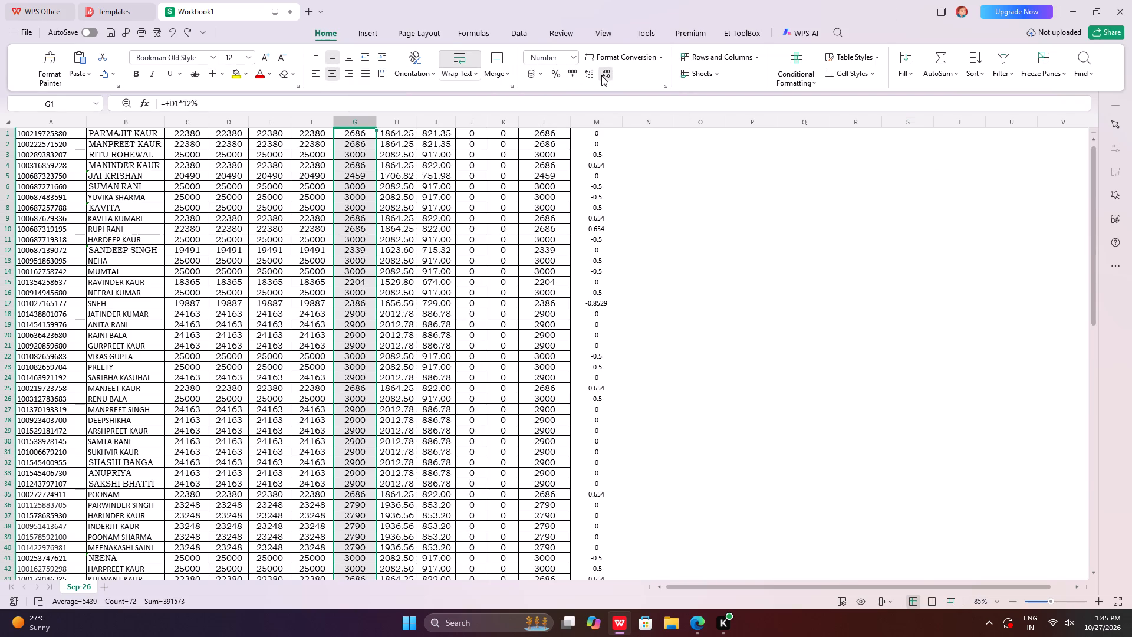
left_click(593, 73)
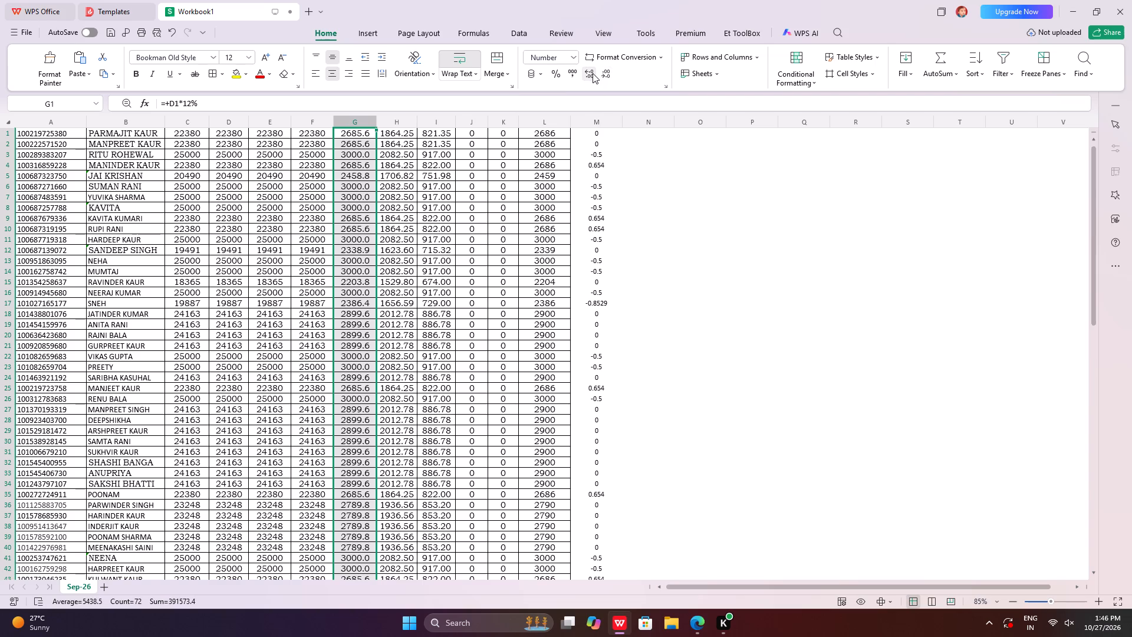
left_click(593, 73)
left_click_drag(379, 122, 384, 122)
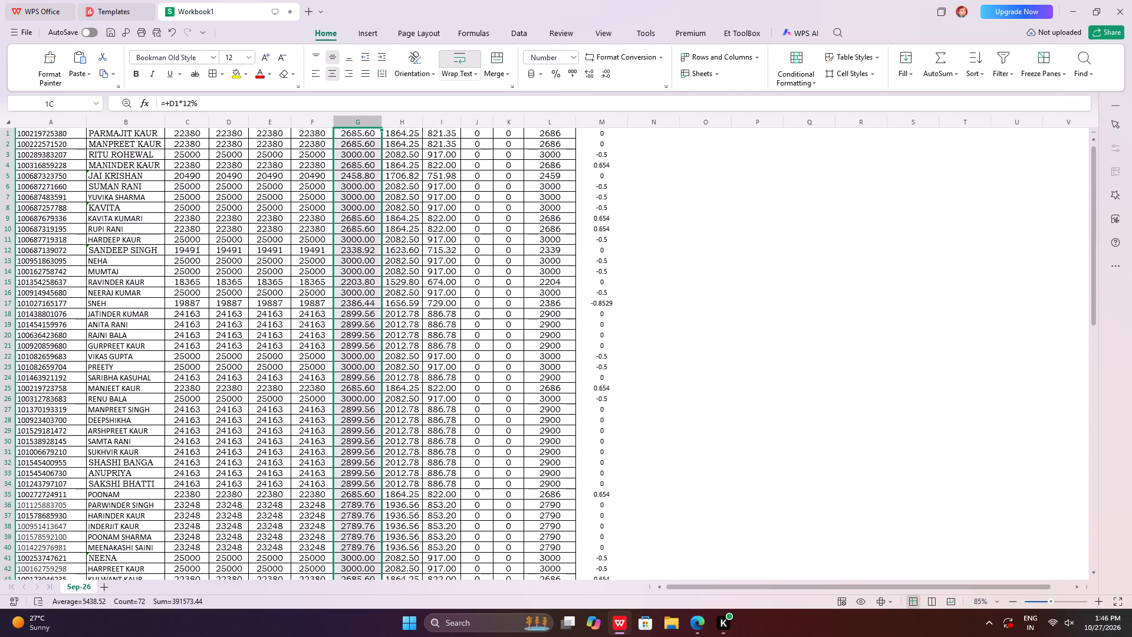
Compare the sum of H1 and I1 with the unrounded value and formula in G1.
left_click(485, 117)
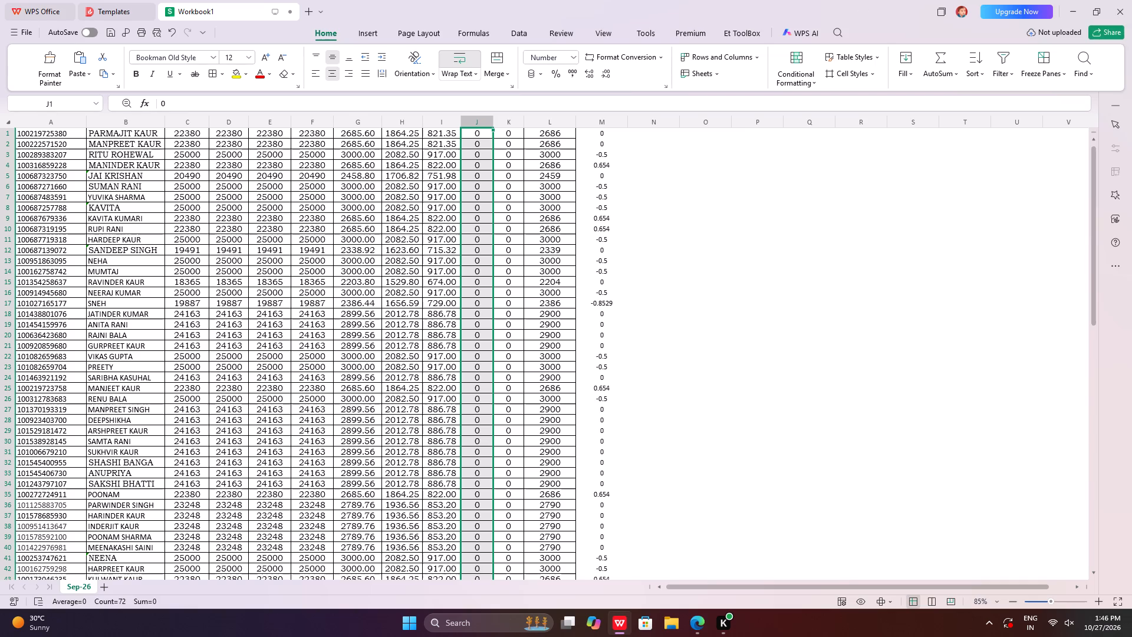
left_click(482, 225)
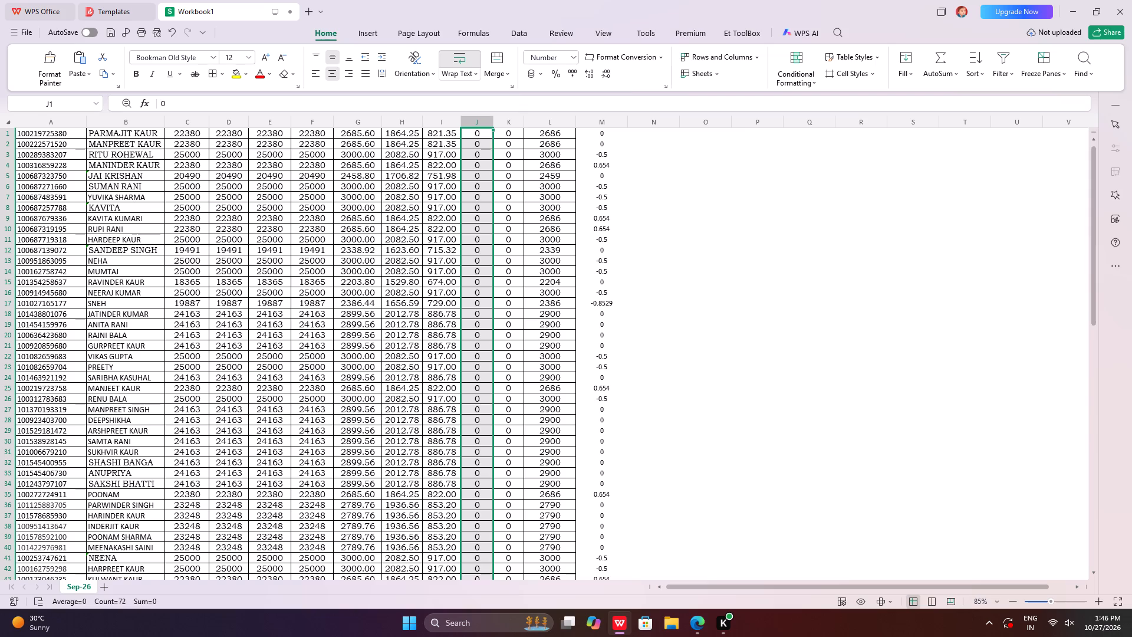
left_click(350, 134)
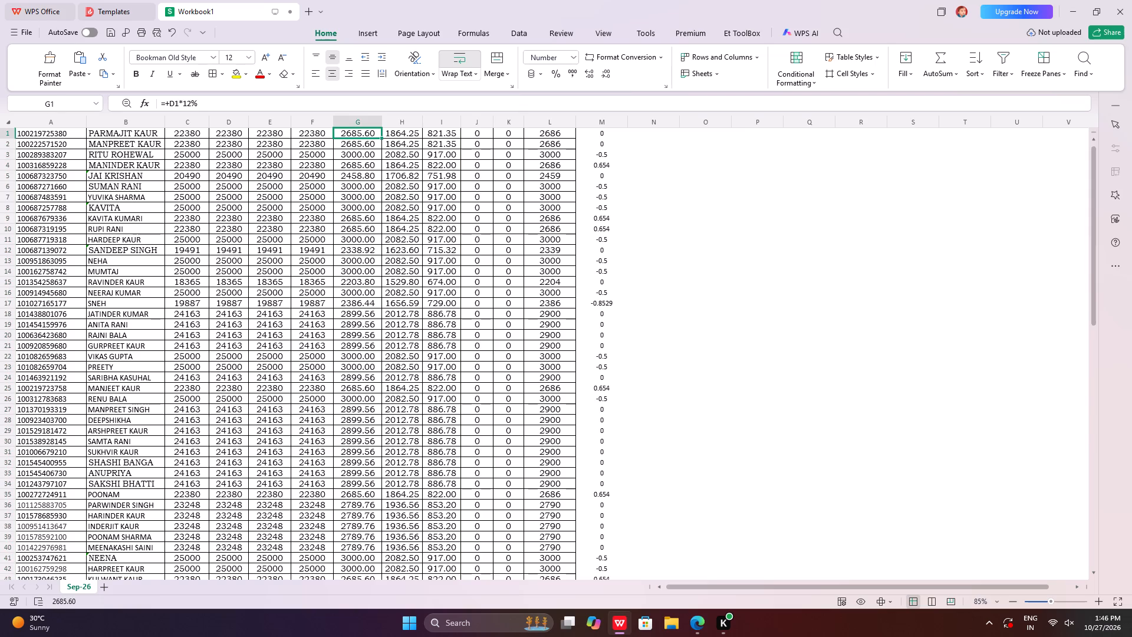
left_click(355, 135)
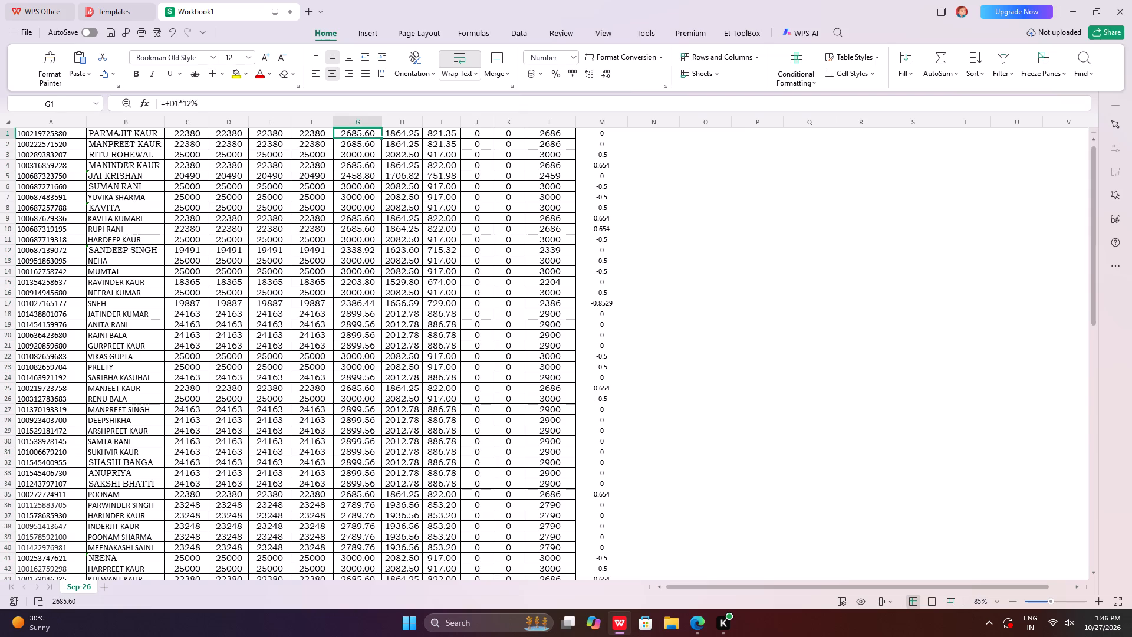
left_click(409, 134)
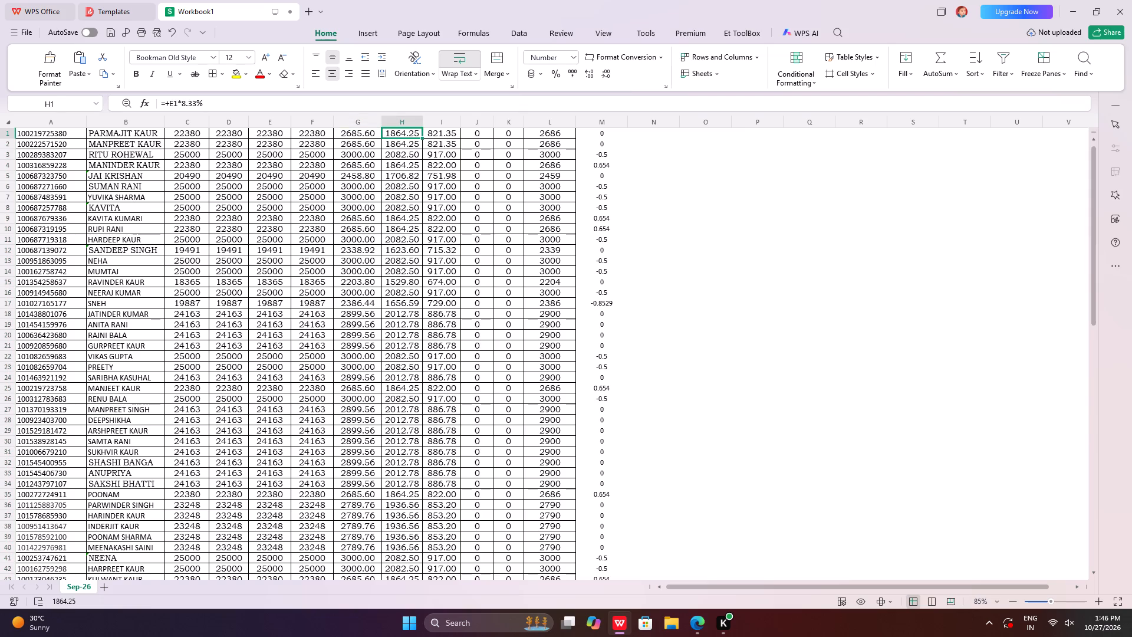
left_click_drag(413, 133, 437, 137)
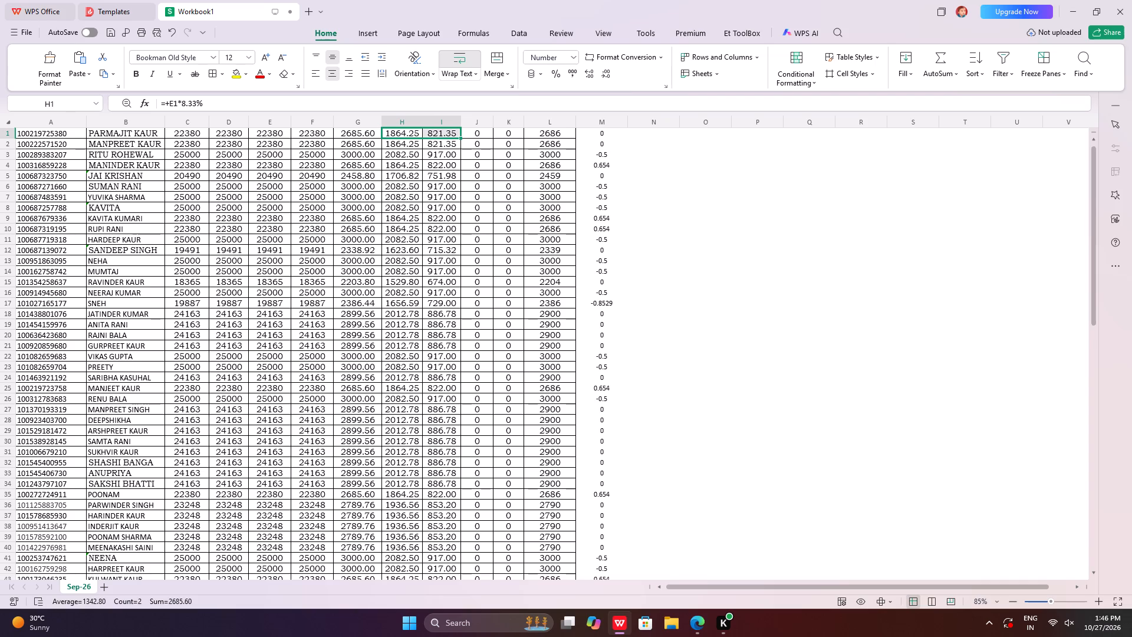
left_click(361, 132)
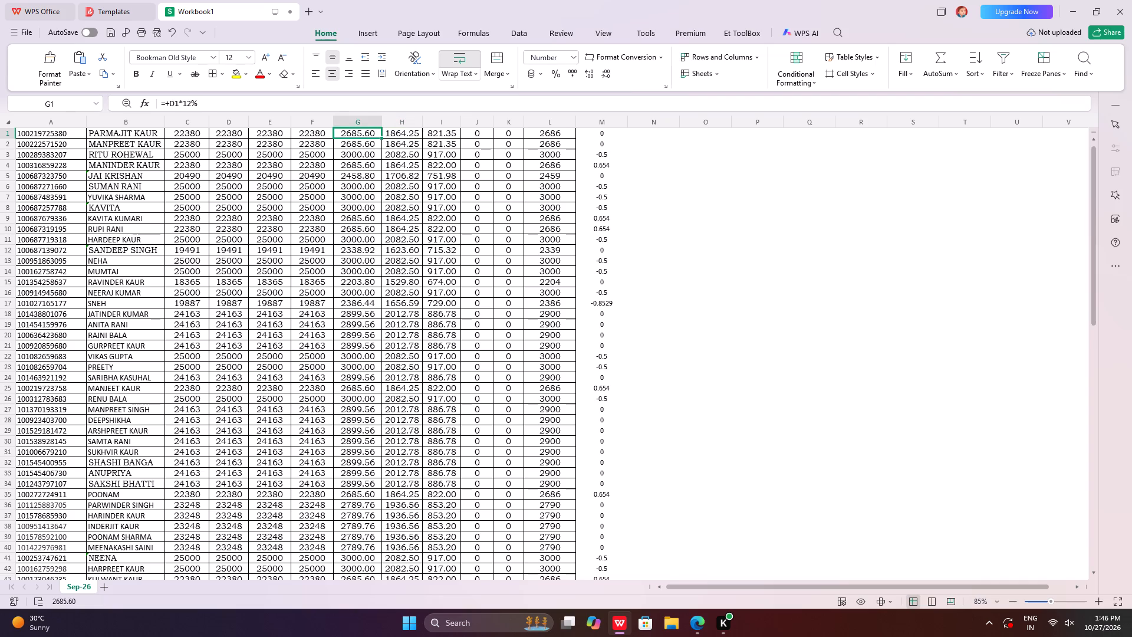
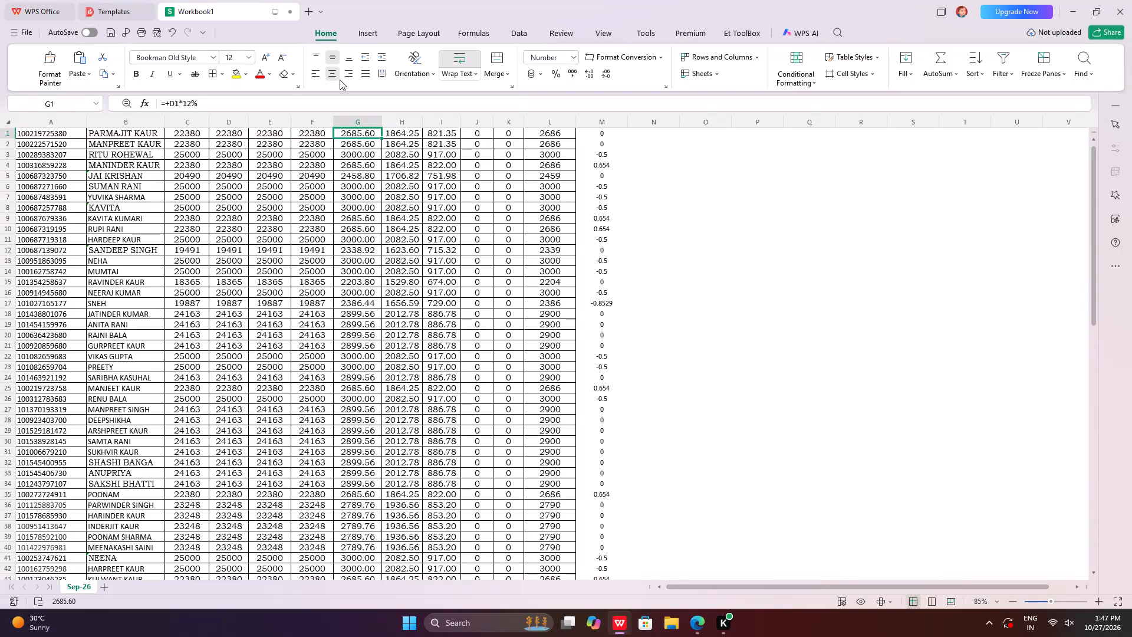
Insert a blank column between columns G and H, and enter =ROUND(G1,0) in the new H1.
left_click(408, 123)
right_click(408, 123)
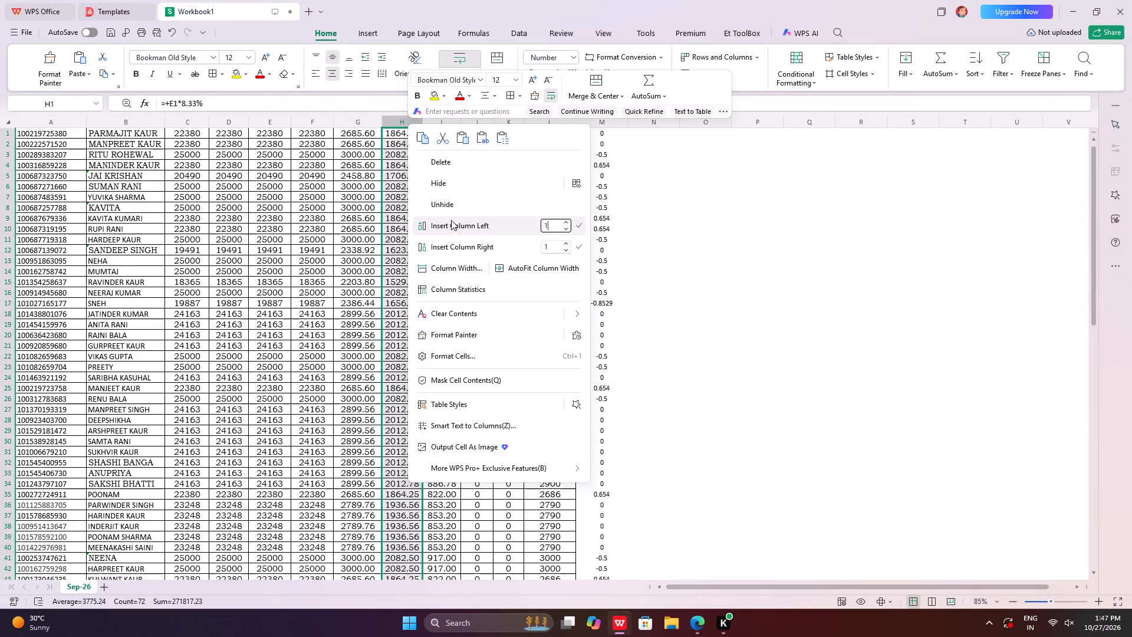
left_click(453, 222)
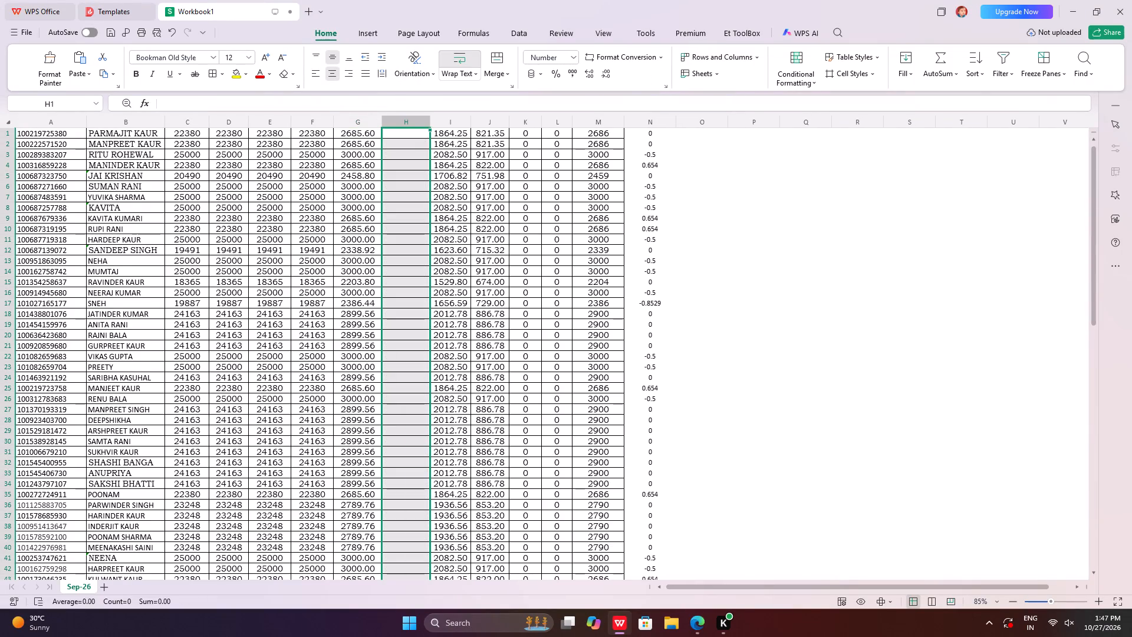
left_click(400, 134)
scroll(416, 168, "up", 6)
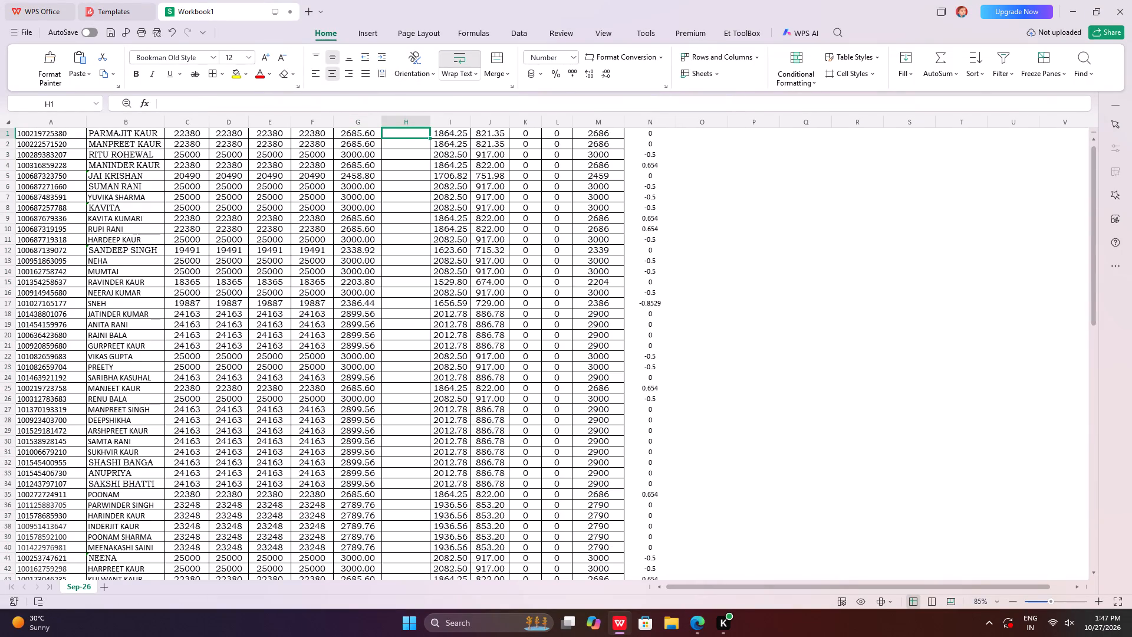
type("=ruo")
key("BackSpace")
key("BackSpace")
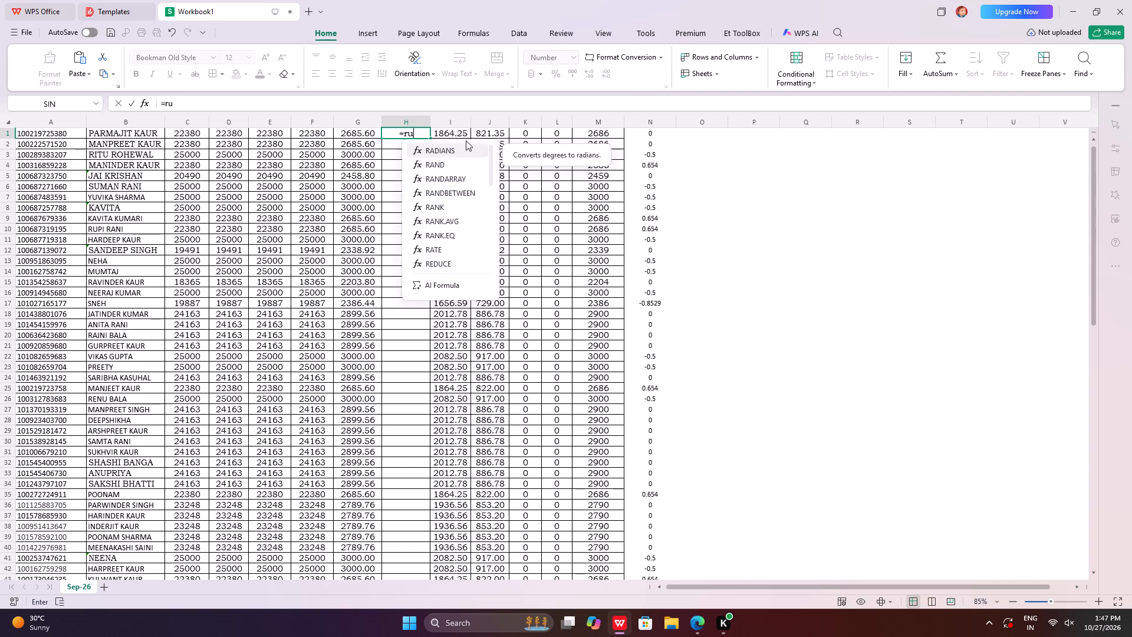
type("ound")
key("shift+parenleft")
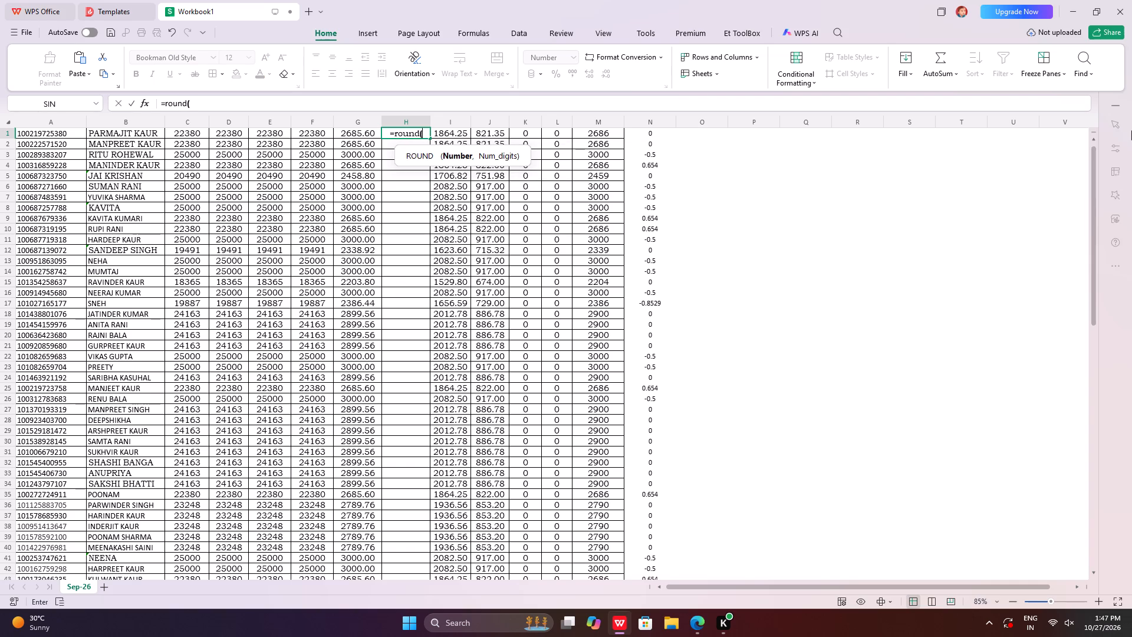
left_click(358, 134)
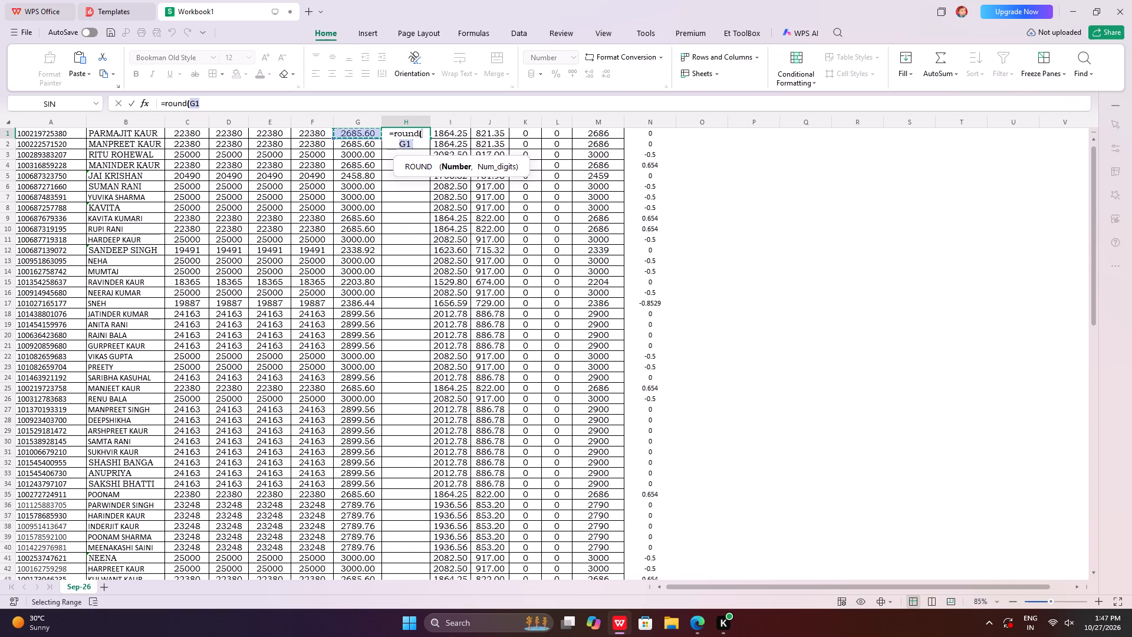
key("comma")
key("0")
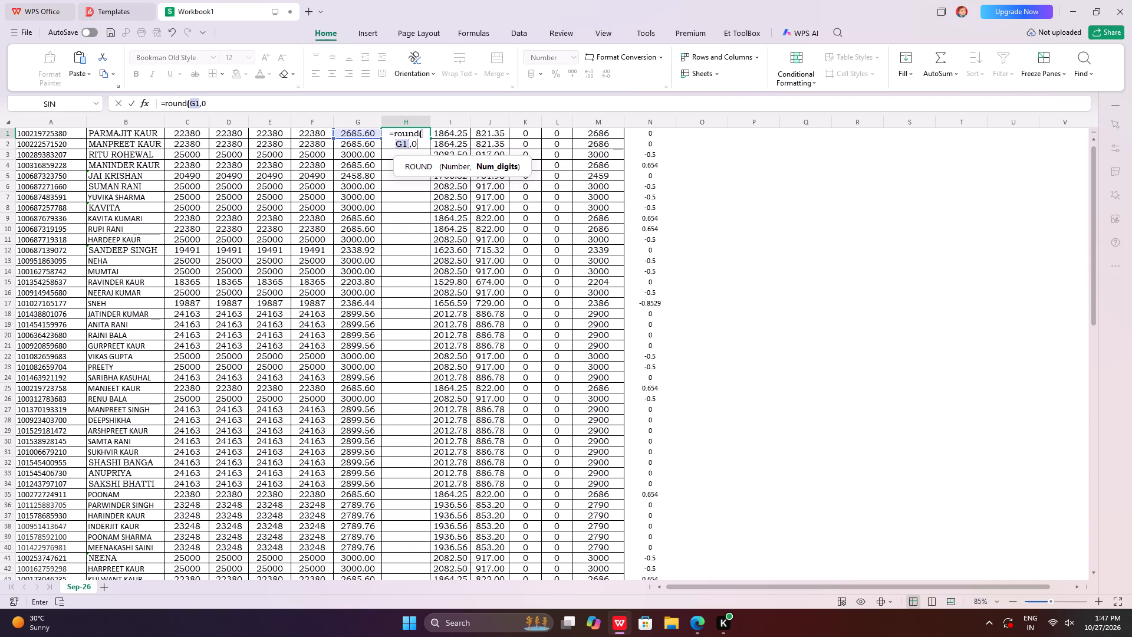
key("shift+parenright")
key("Return")
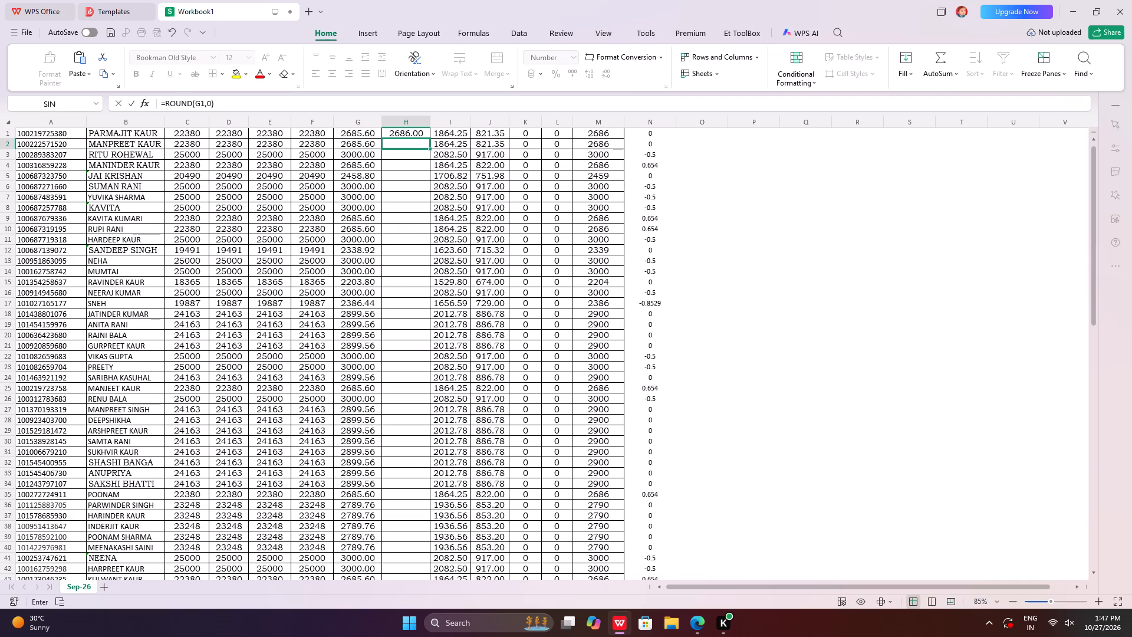
Fill the H1 rounding formula down column H for all employee rows and highlight the filled cells yellow.
left_click(414, 135)
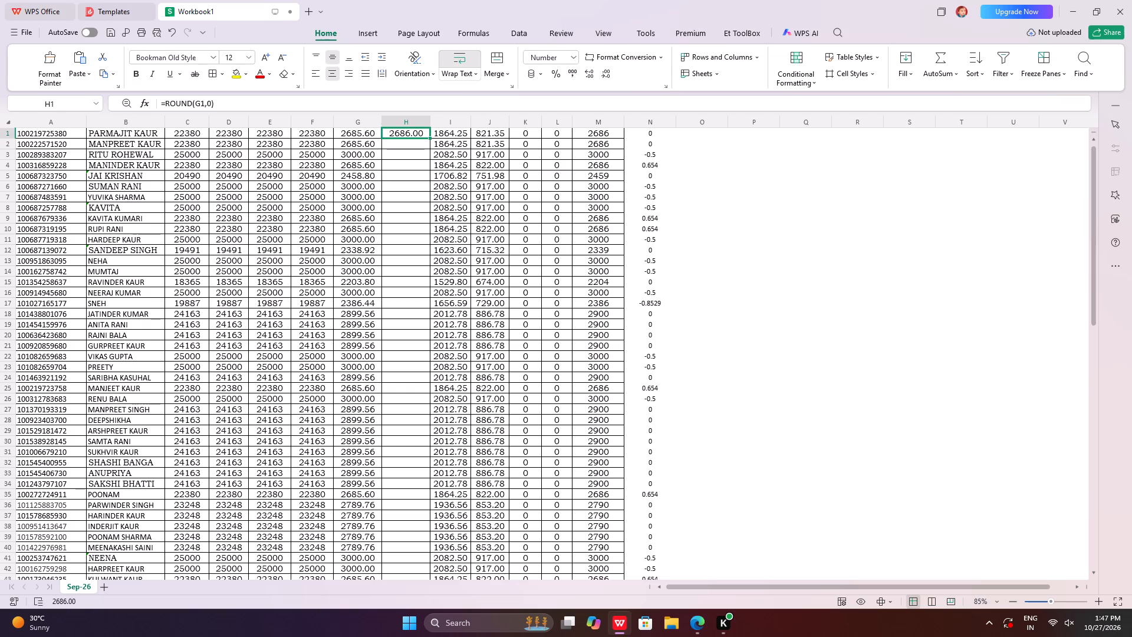
double_click(432, 139)
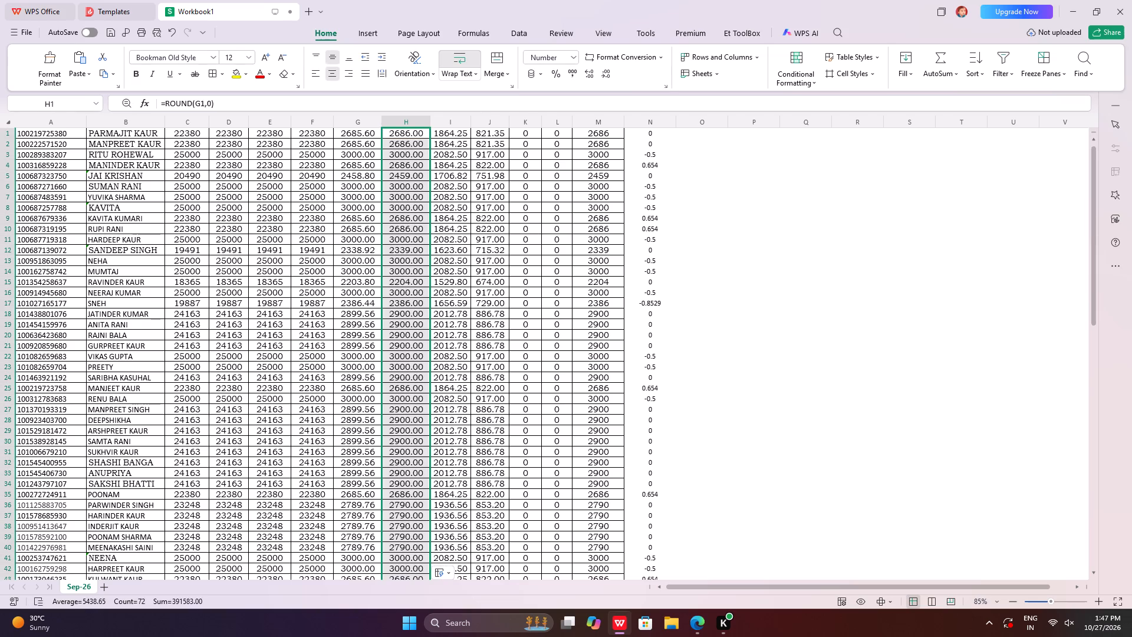
scroll(466, 182, "up", 6)
left_click(236, 77)
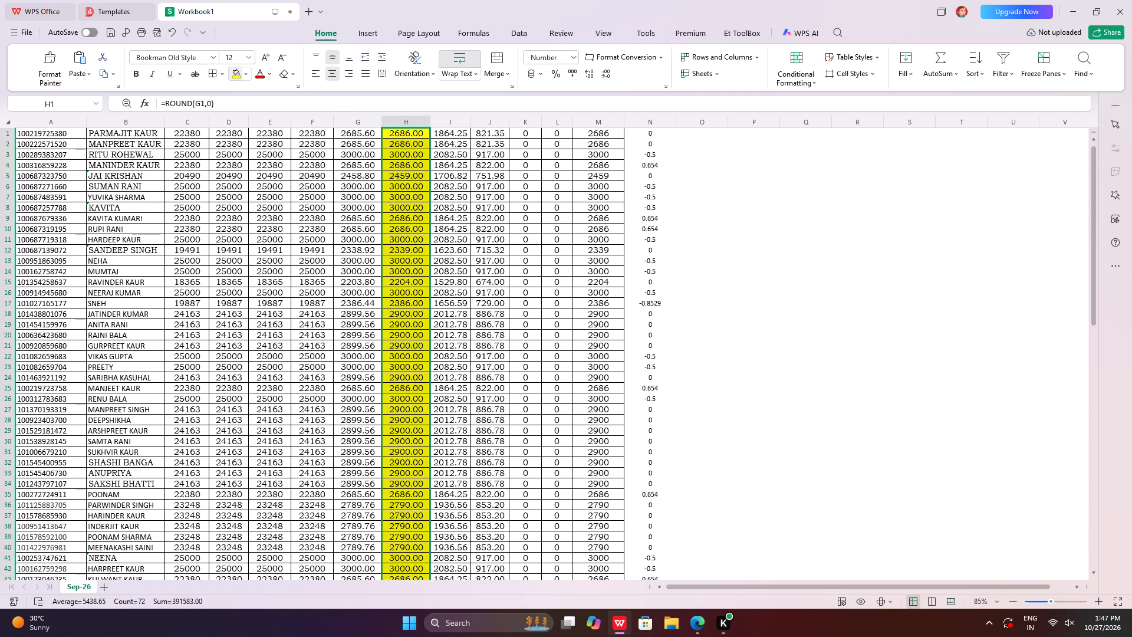
Insert a blank column after column H, enter =ROUND(J1,0) in I1 and fill it down all employee rows.
left_click(456, 122)
right_click(456, 122)
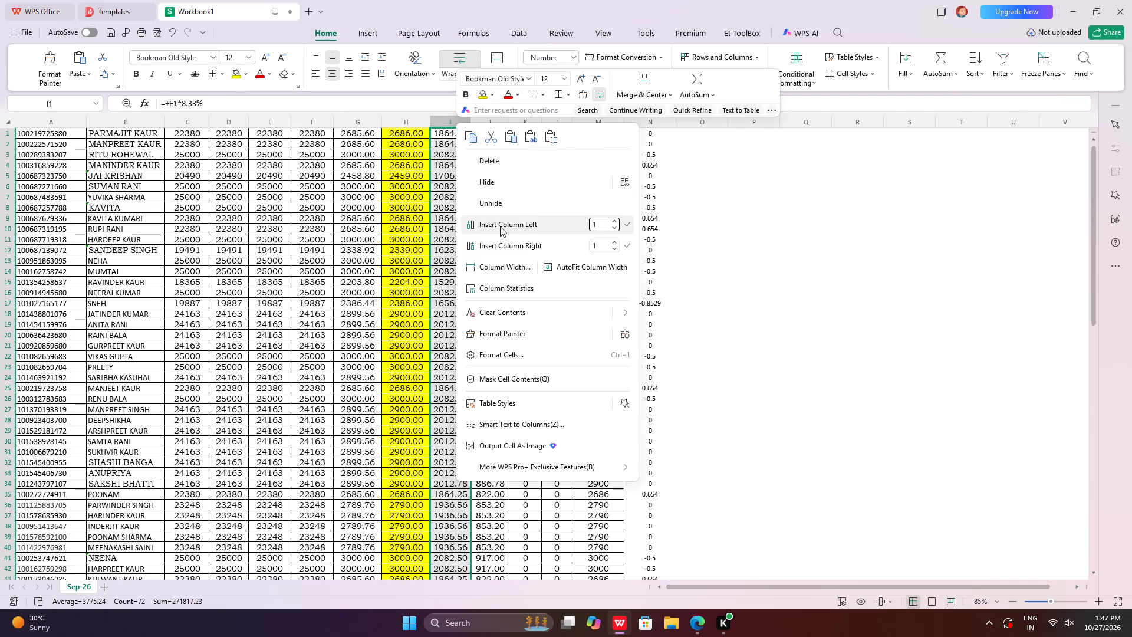
left_click(500, 226)
left_click(459, 136)
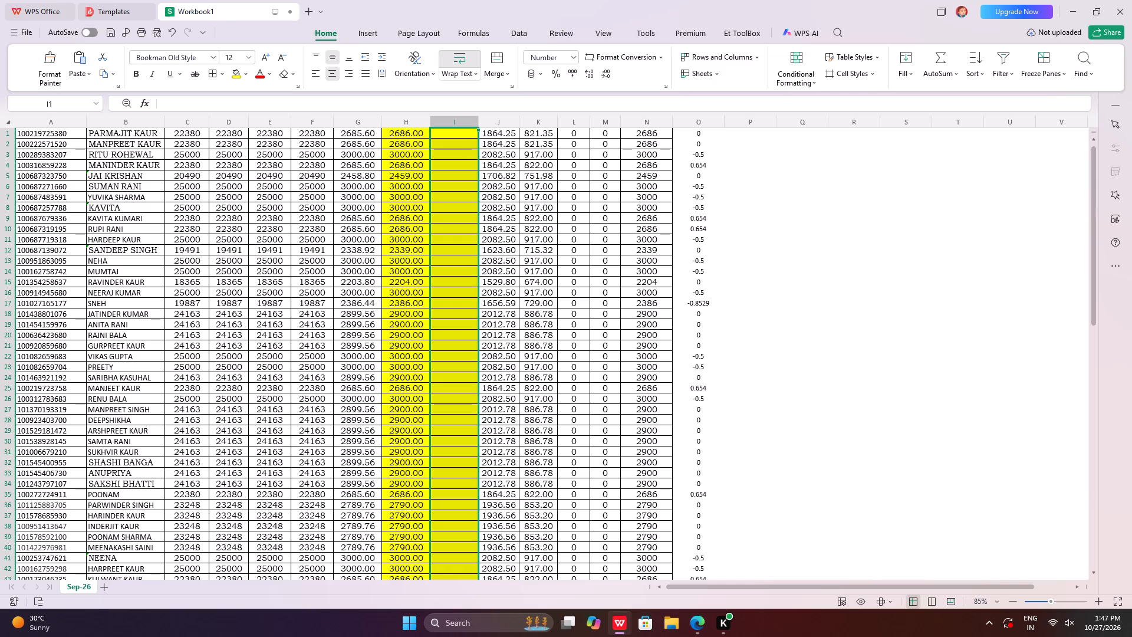
type("=round")
key("shift+parenleft")
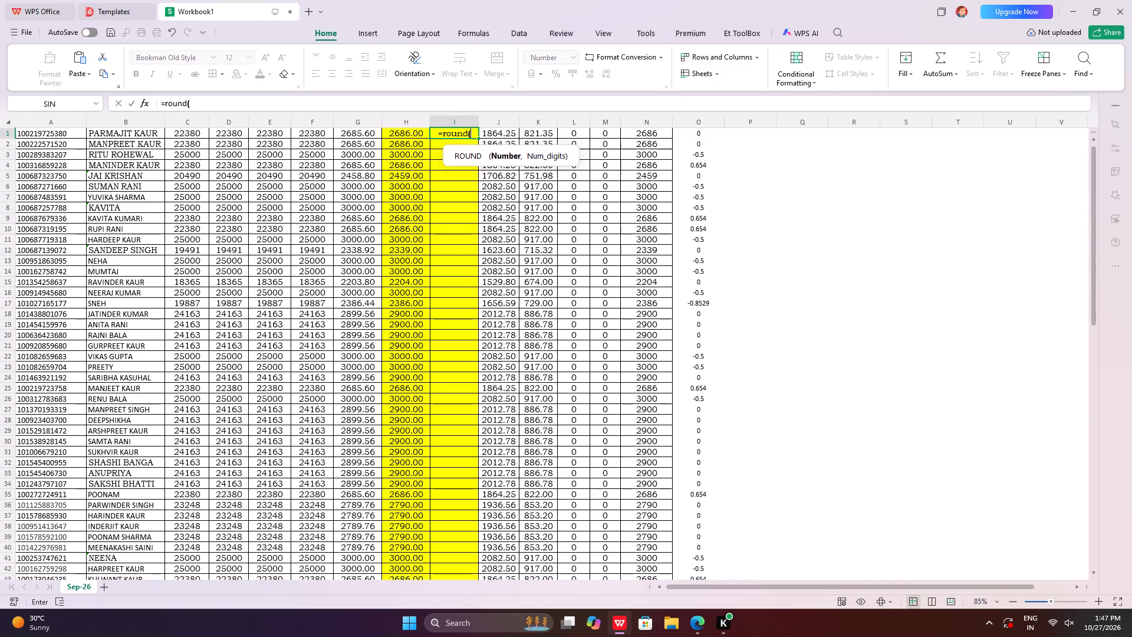
left_click(498, 132)
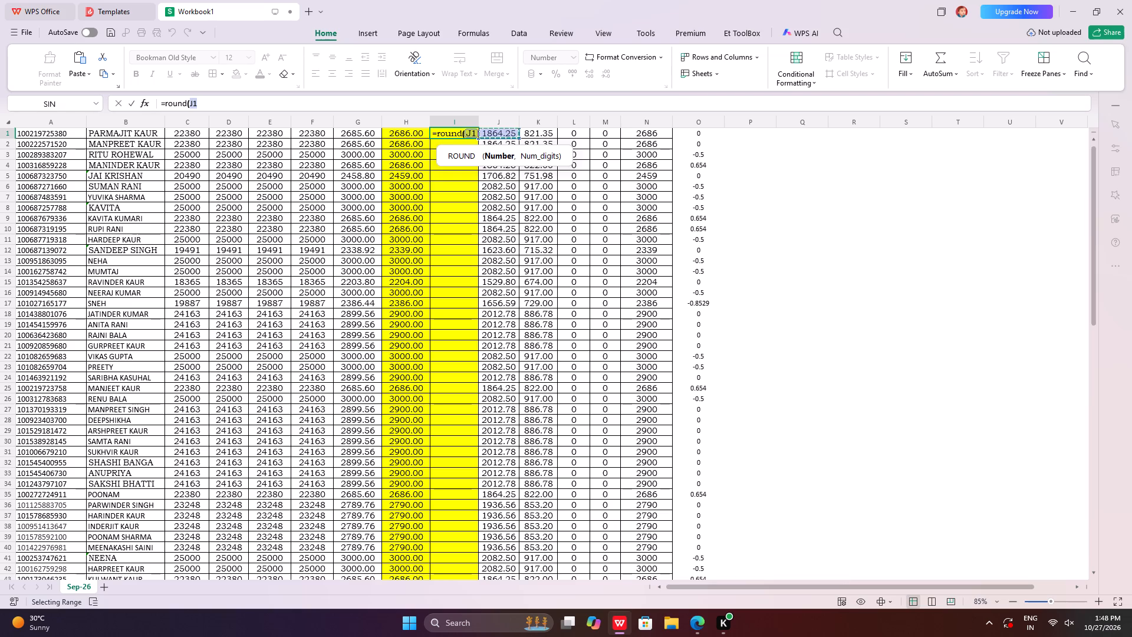
type(",0")
key("shift+parenright")
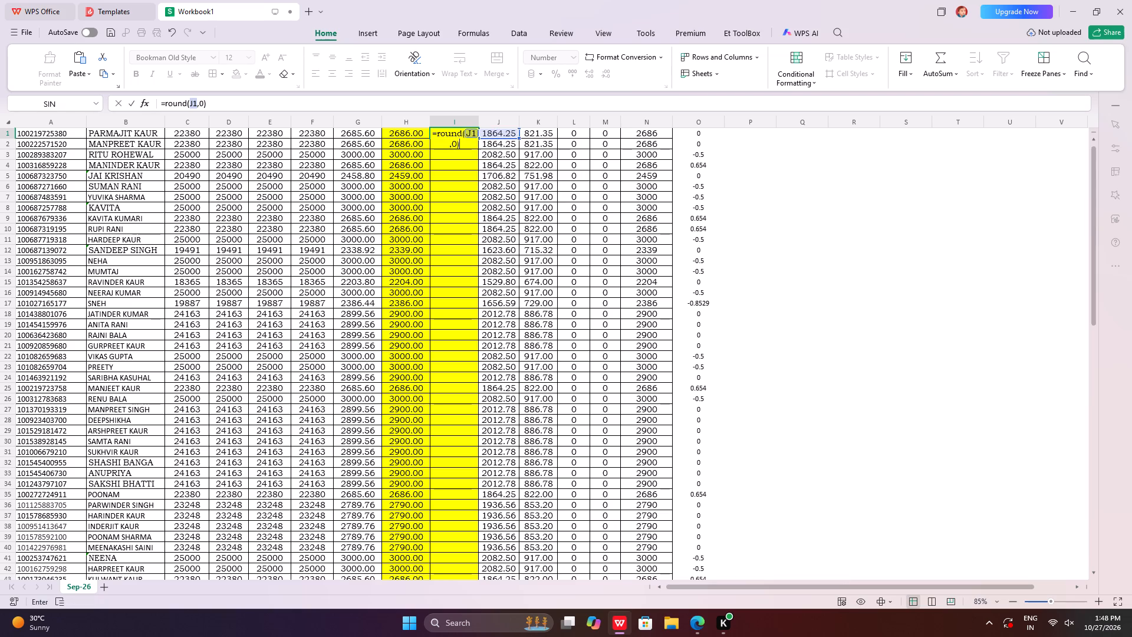
key("Return")
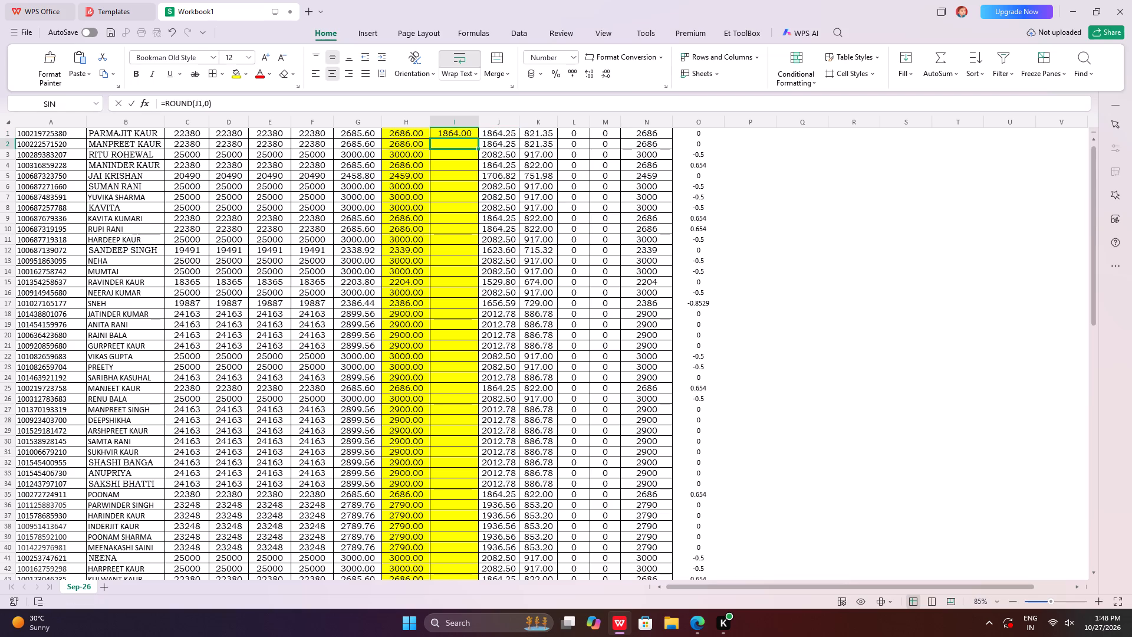
left_click(454, 129)
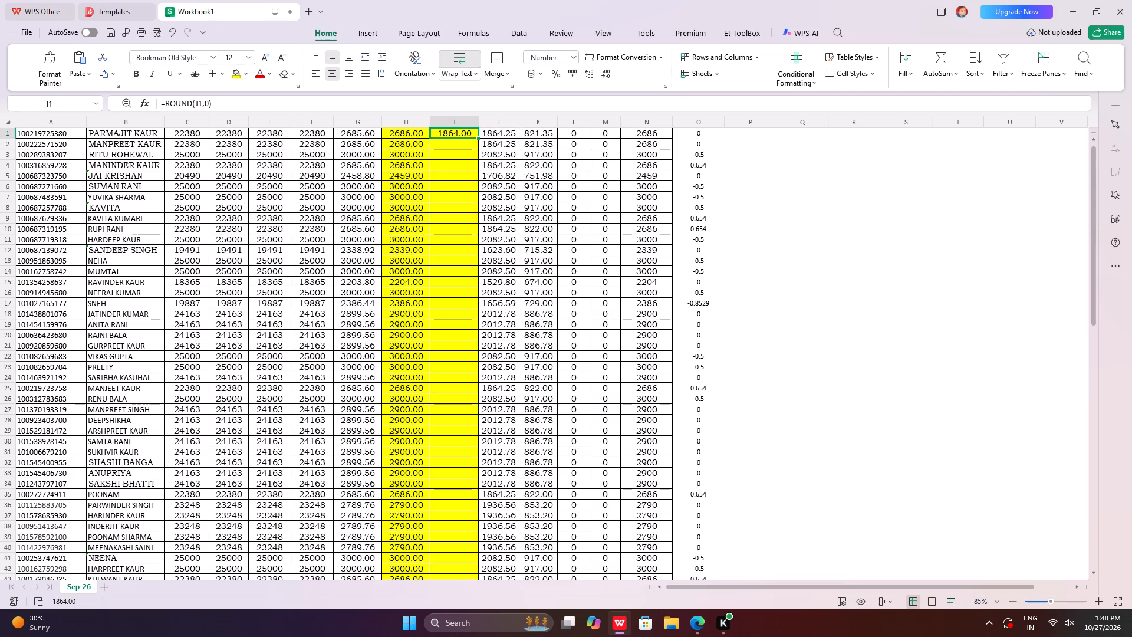
double_click(478, 138)
Insert a blank column after column J and enter =ROUND(L1,0) in the new K1.
left_click(540, 123)
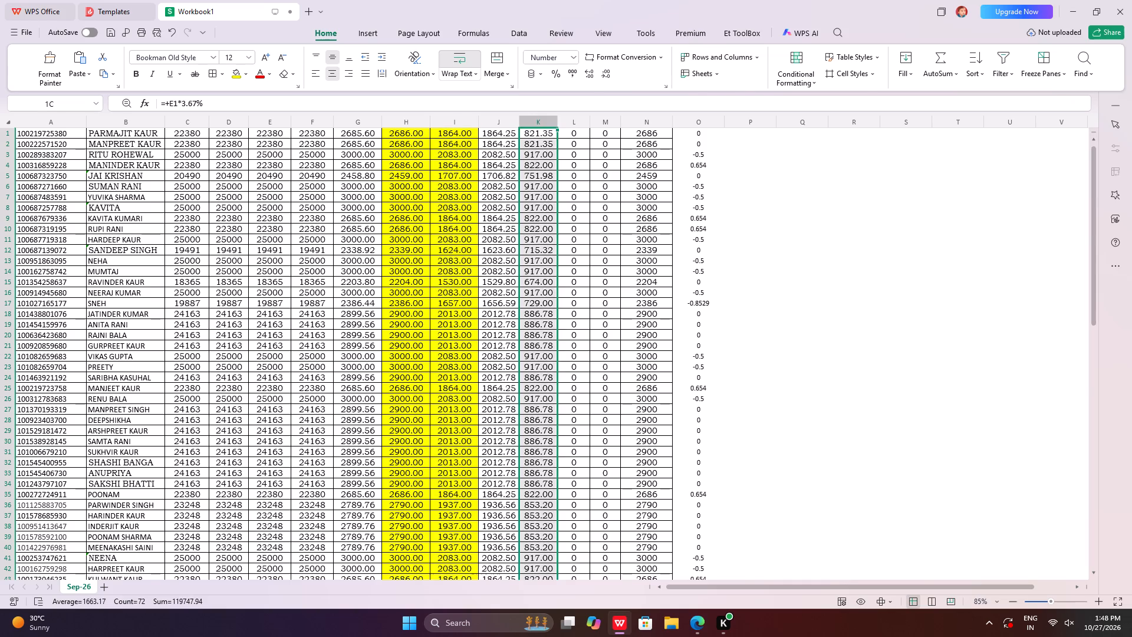
right_click(540, 123)
left_click(583, 225)
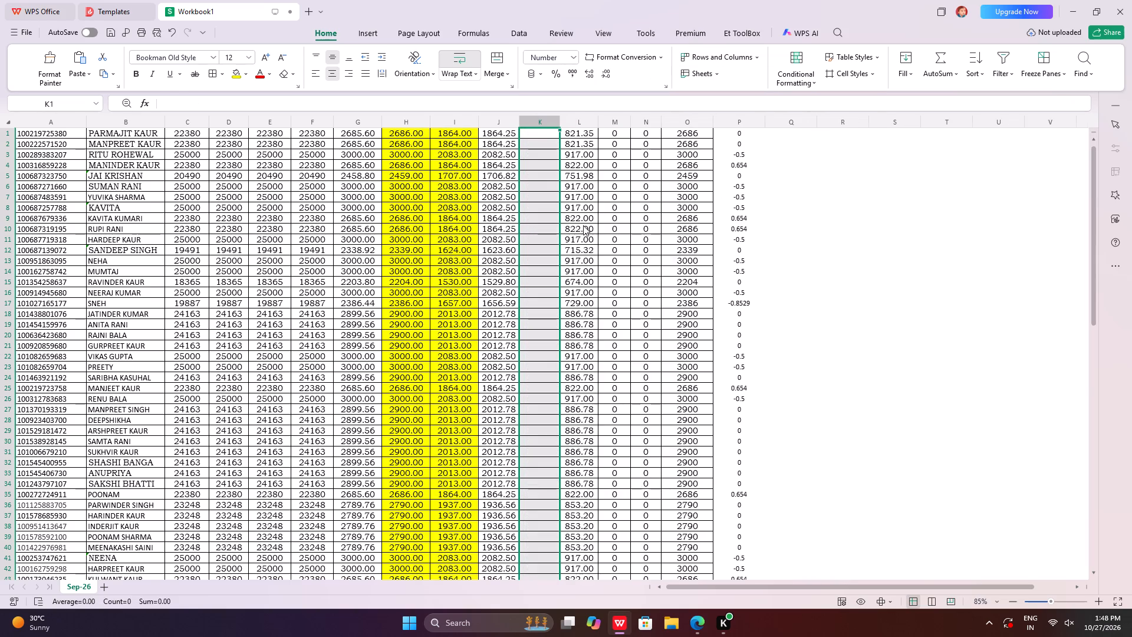
left_click(540, 133)
type("=round(")
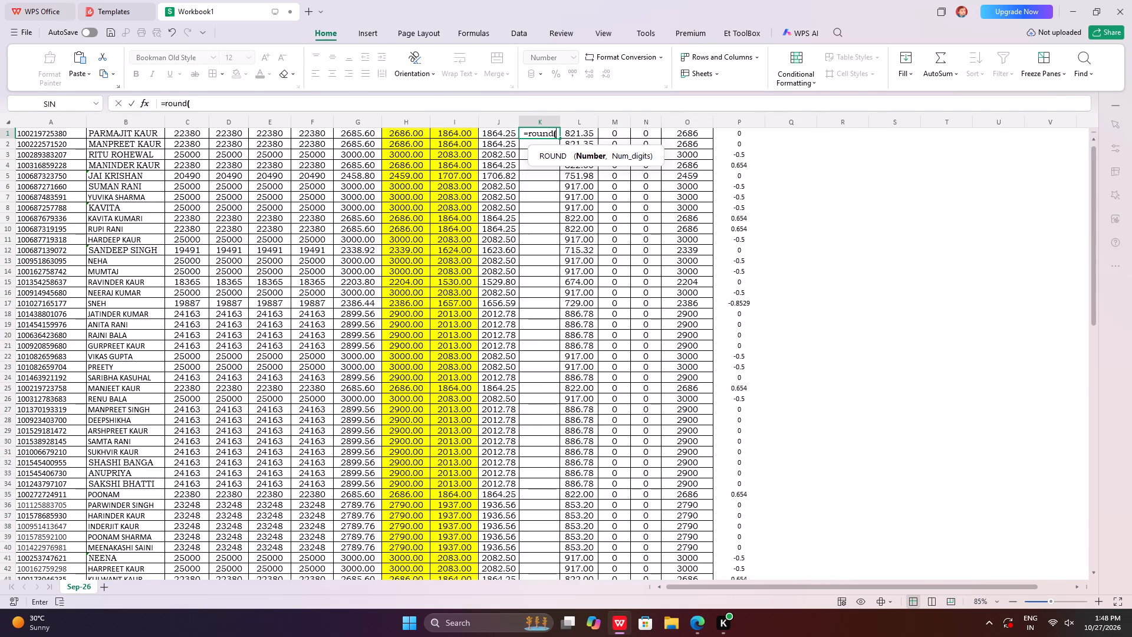
left_click(574, 132)
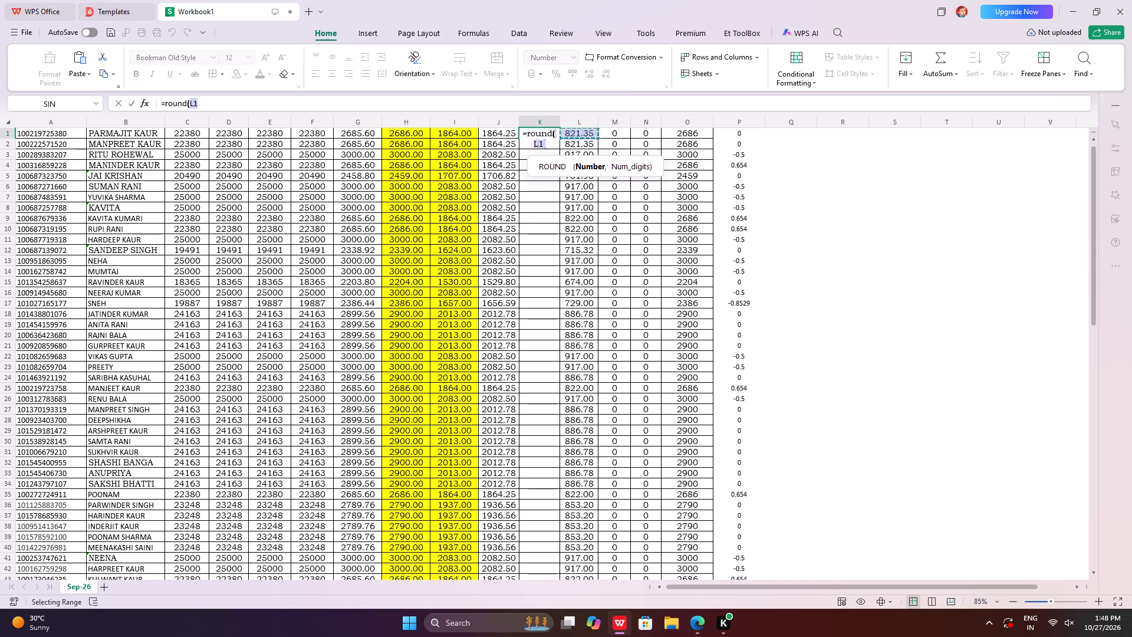
type(",0)")
key("Return")
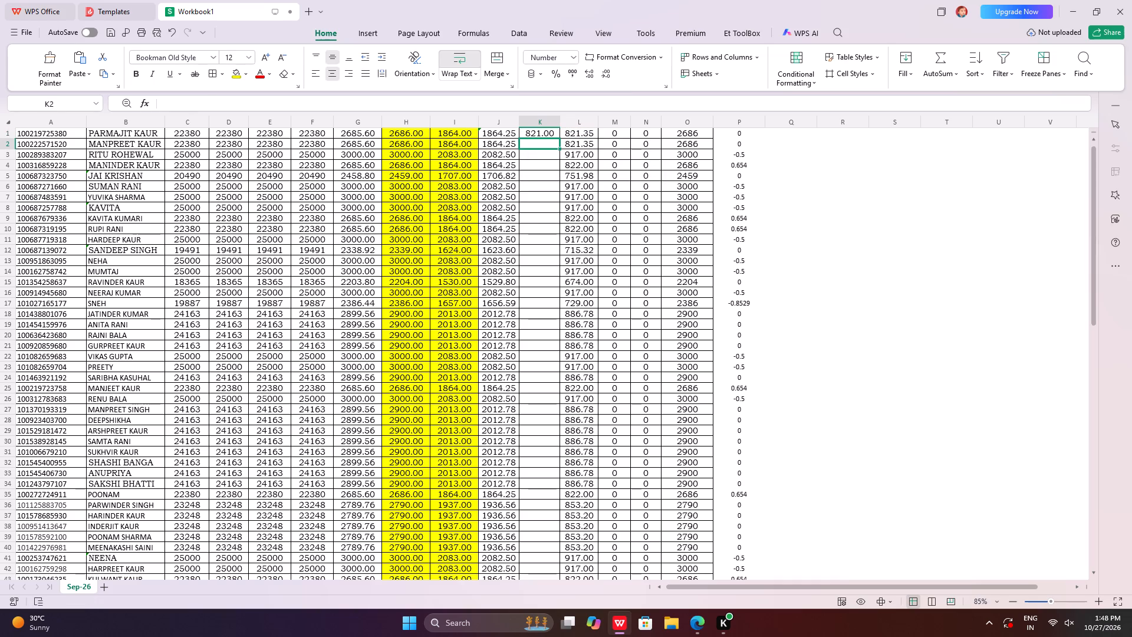
Fill the K1 rounding formula down column K for all employee rows and highlight the filled cells yellow.
left_click(536, 133)
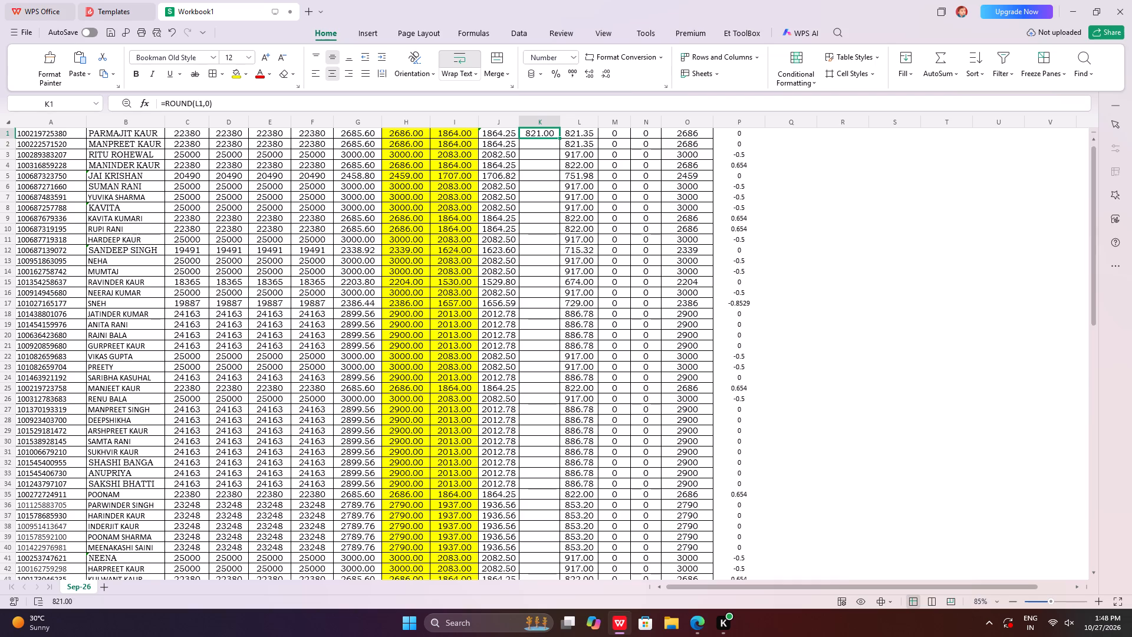
double_click(560, 139)
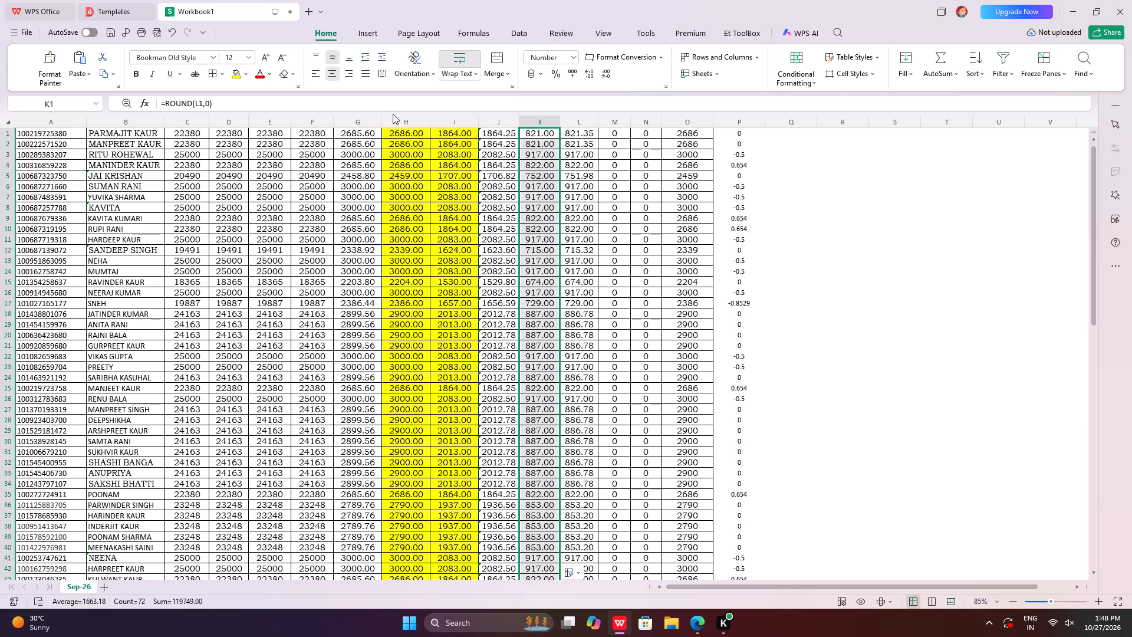
left_click(239, 77)
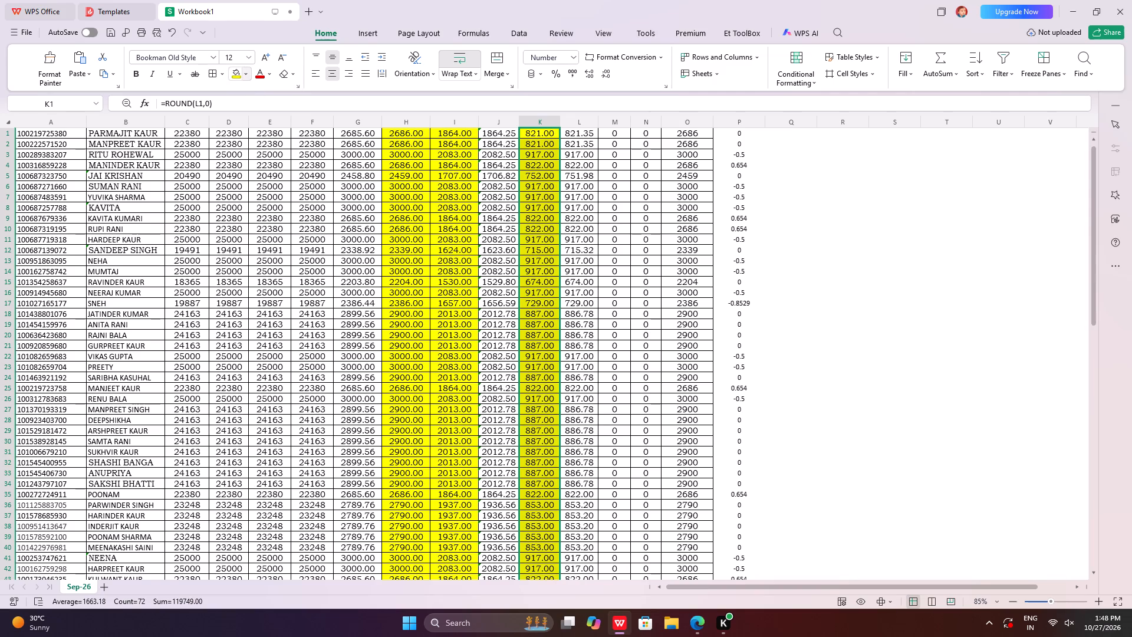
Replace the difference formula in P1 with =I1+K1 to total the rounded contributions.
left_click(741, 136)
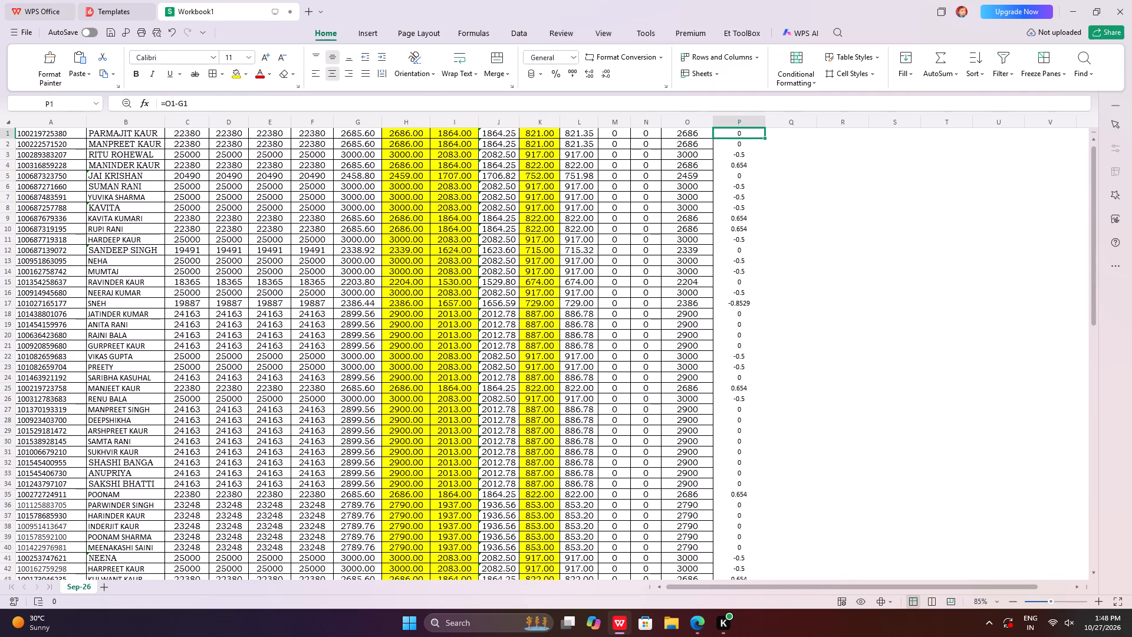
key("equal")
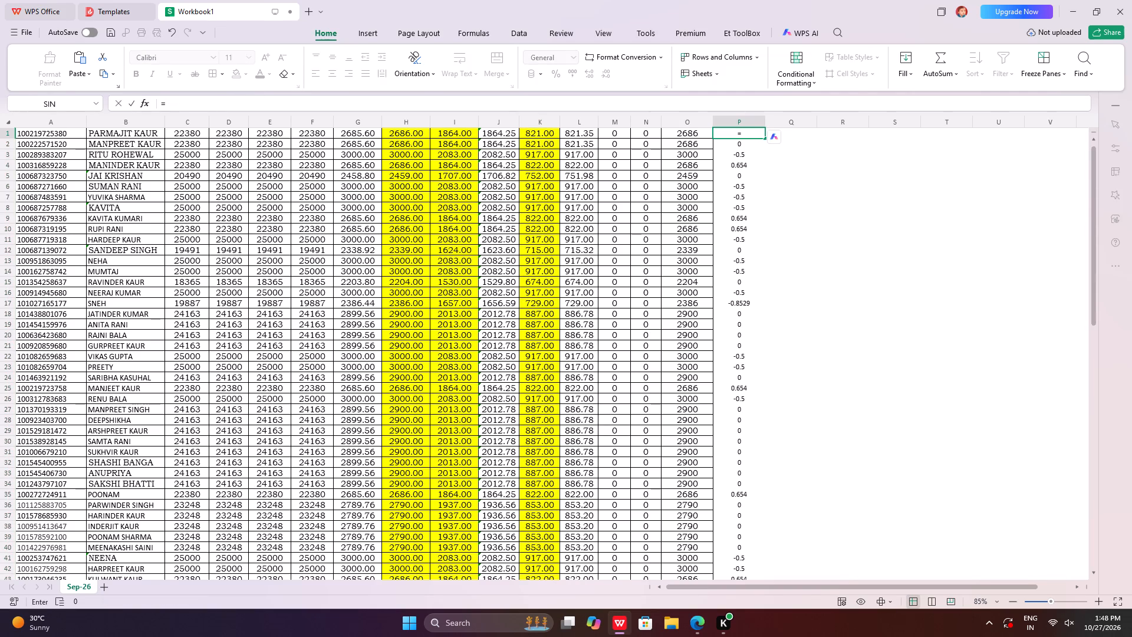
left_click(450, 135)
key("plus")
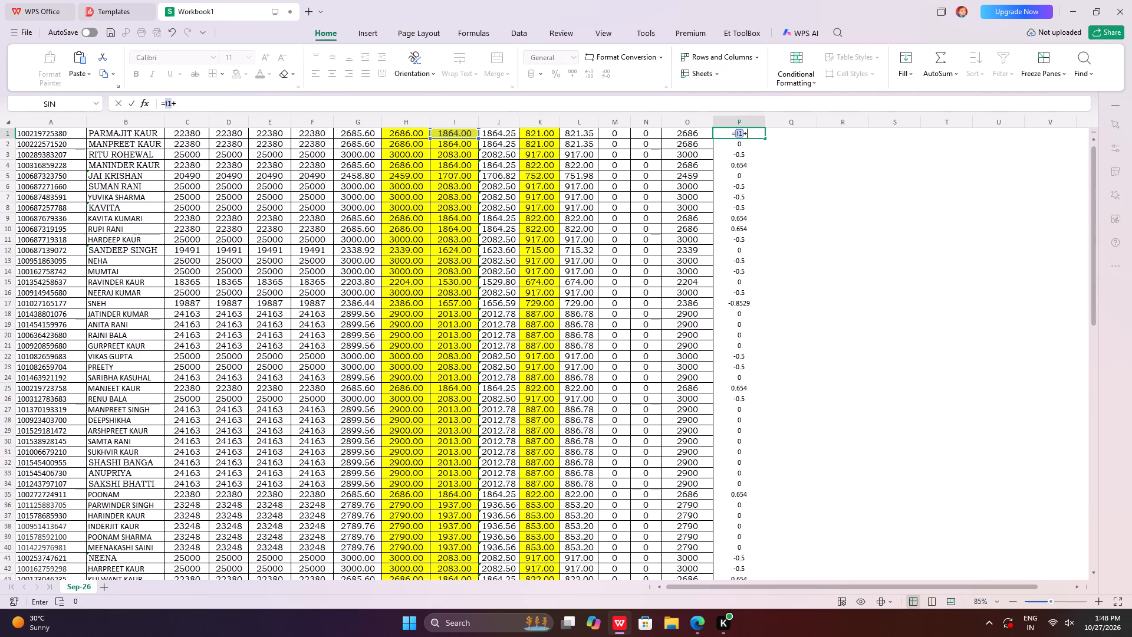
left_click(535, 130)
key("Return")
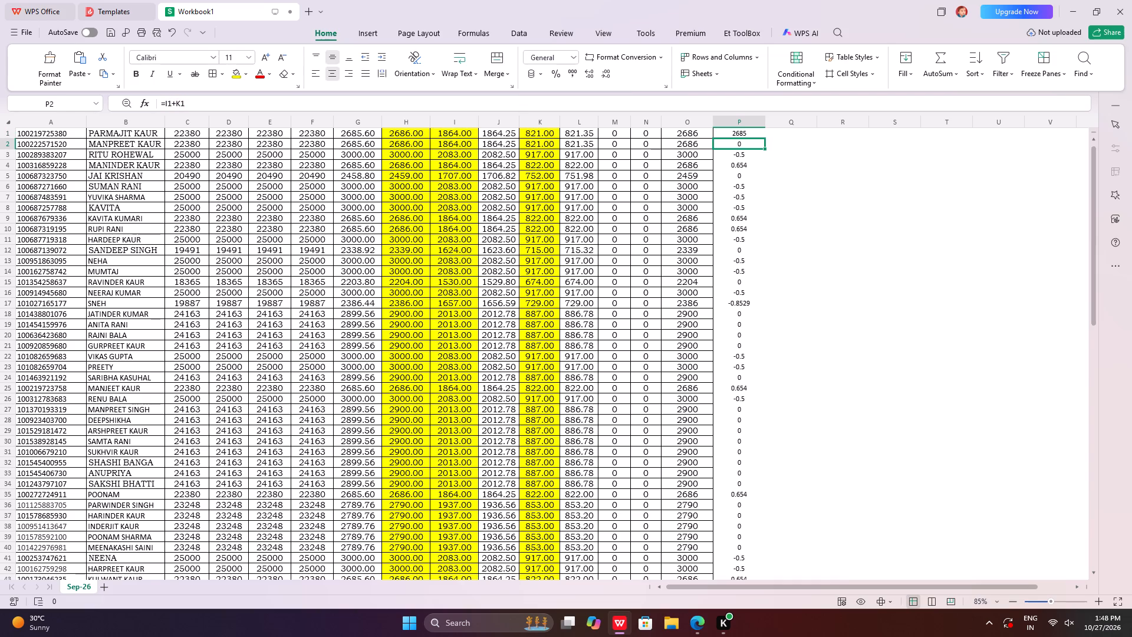
Clear the formula from cell P1.
double_click(746, 131)
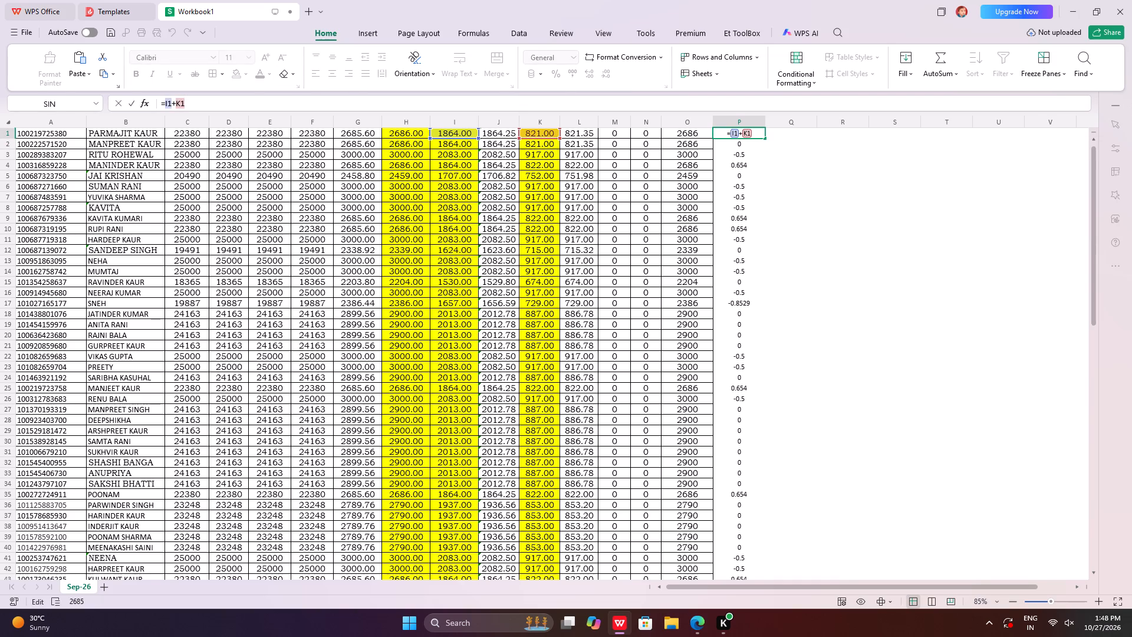
left_click(824, 172)
left_click(745, 130)
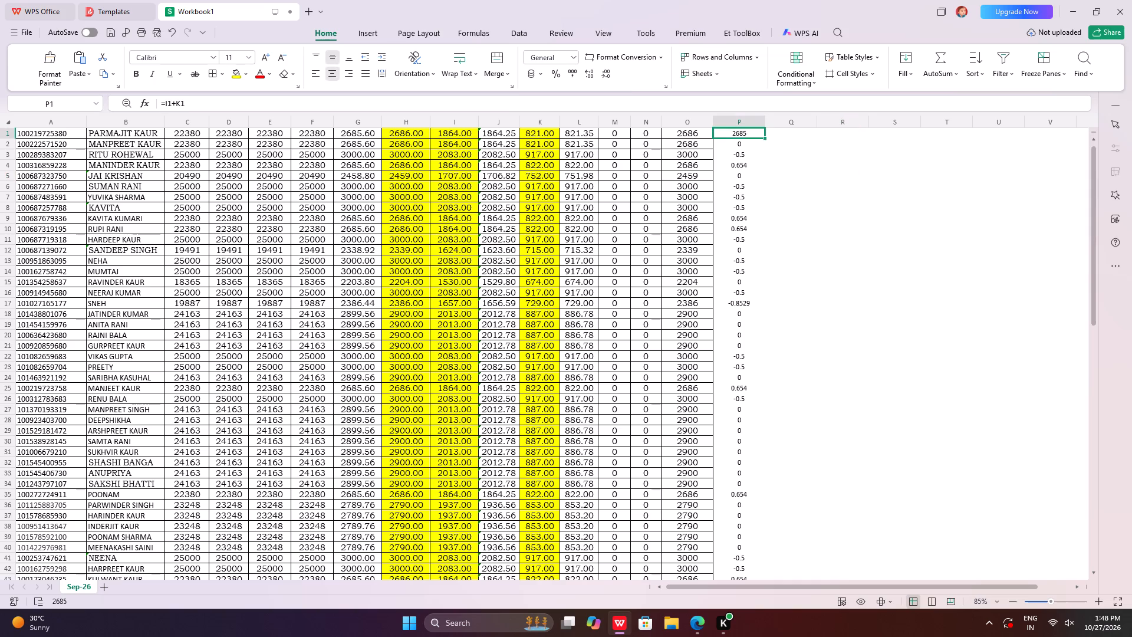
key("Delete")
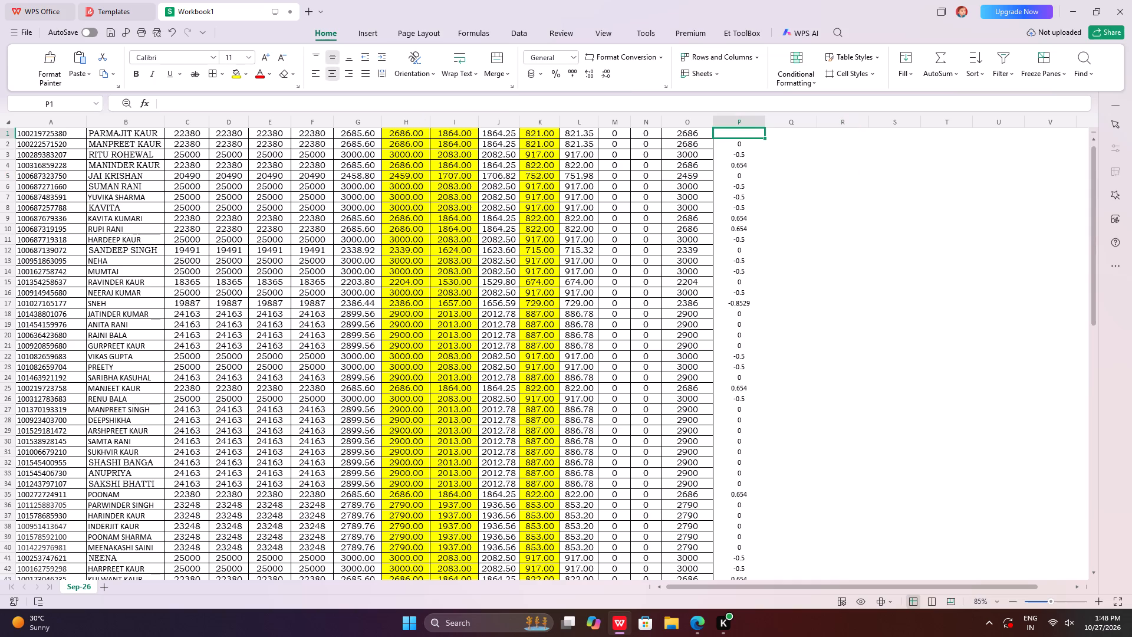
Check the row 1 contribution formulas in G1, H1 and I1, and enter =I1+K1-H1 in P1.
left_click(358, 134)
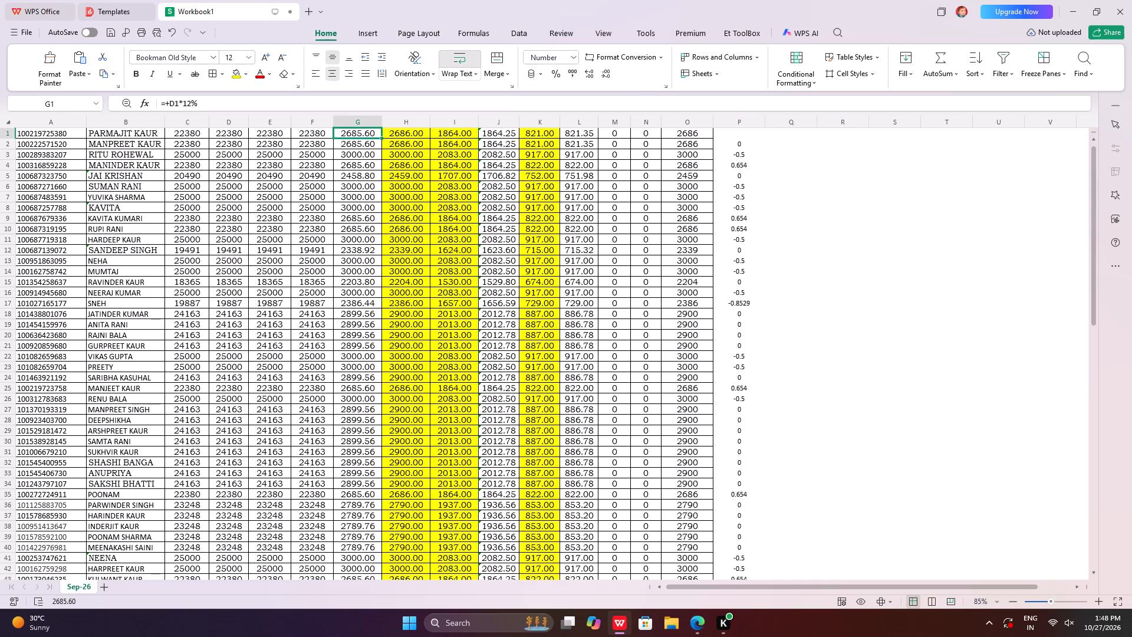
left_click(416, 134)
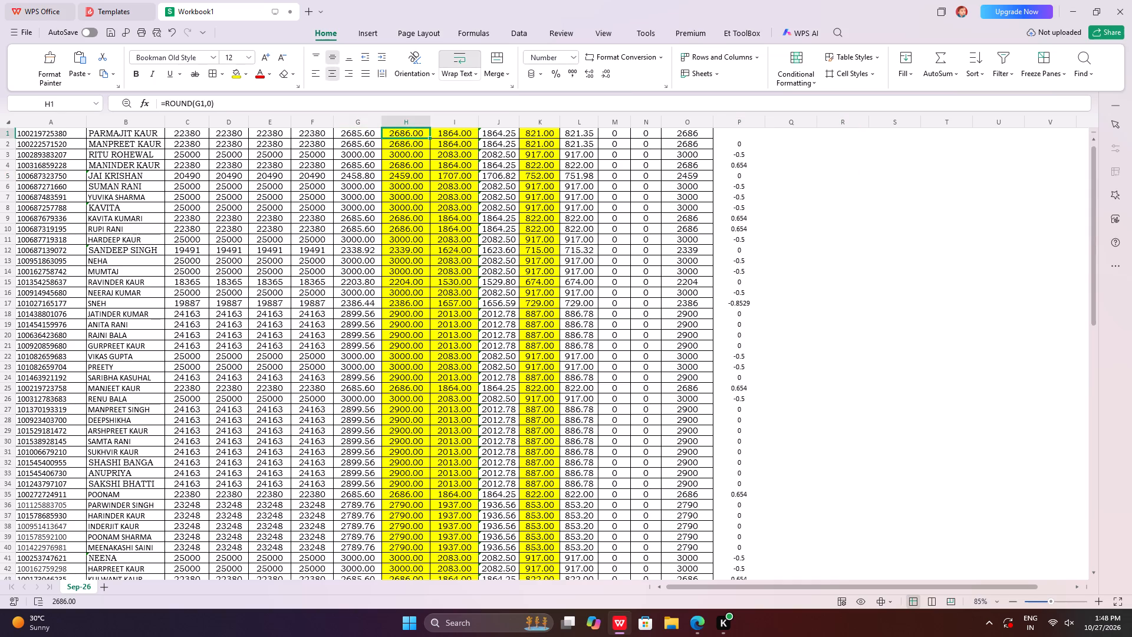
left_click(462, 129)
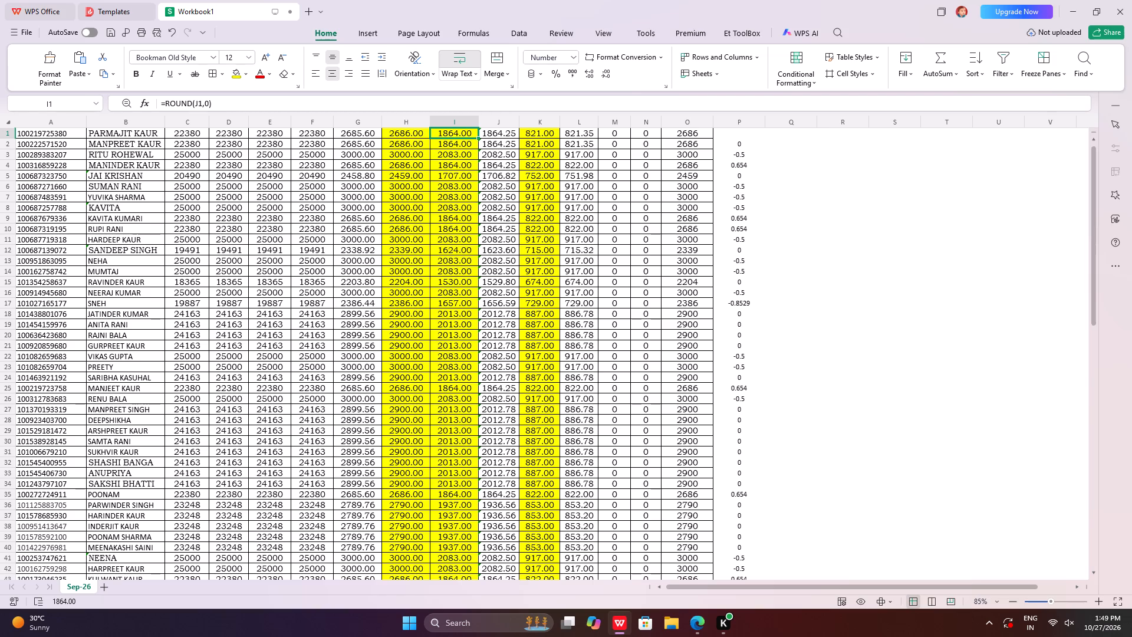
double_click(365, 133)
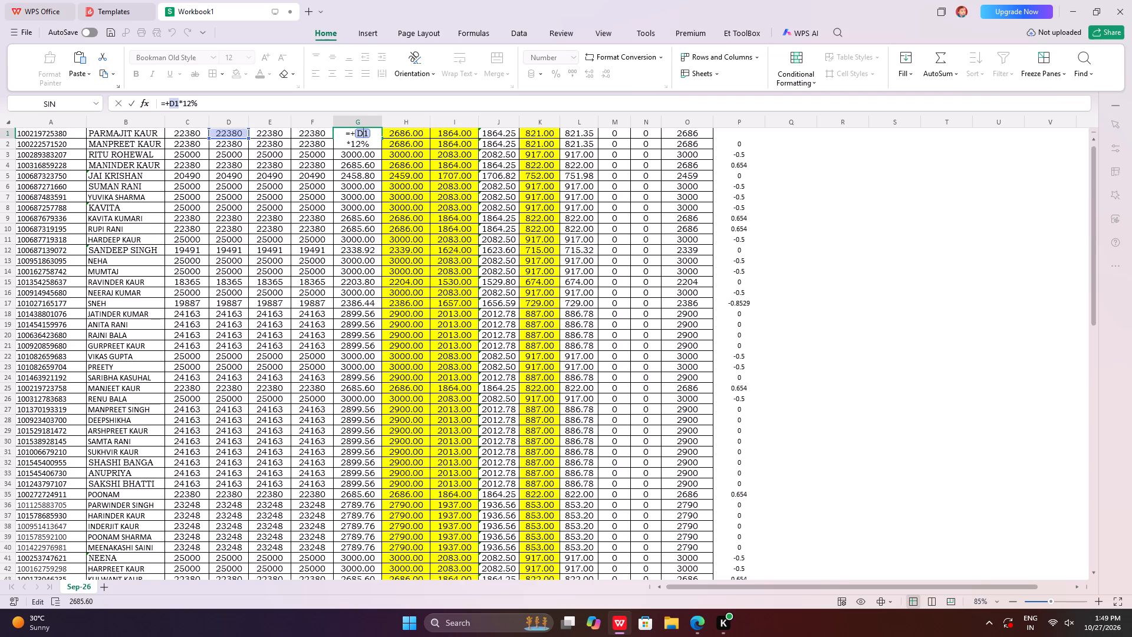
key("Return")
left_click(743, 128)
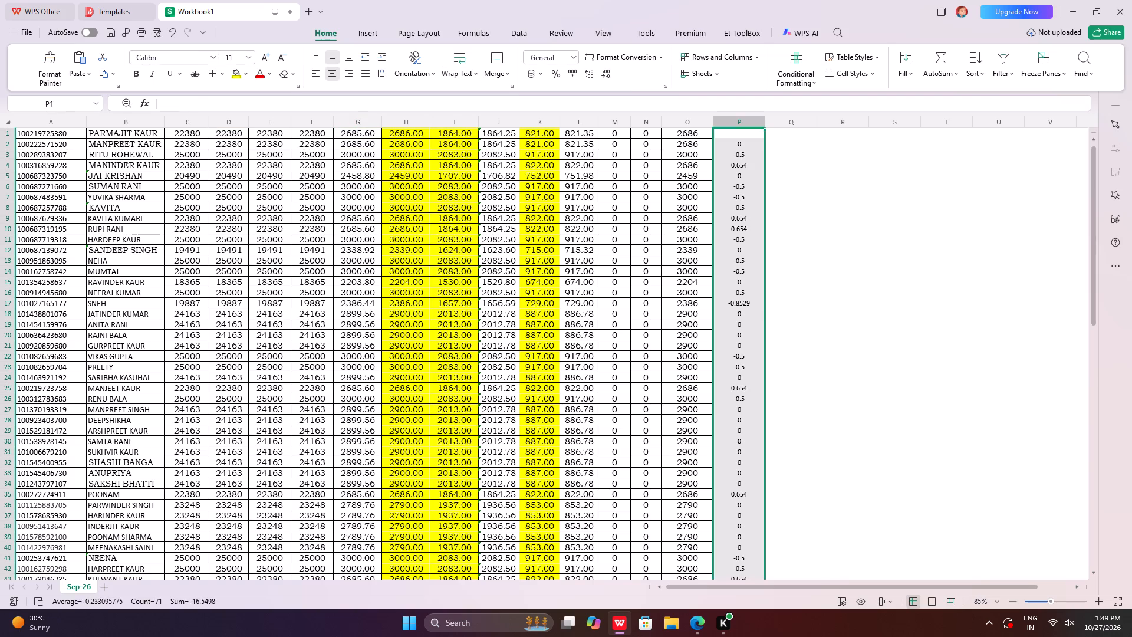
left_click(741, 134)
key("equal")
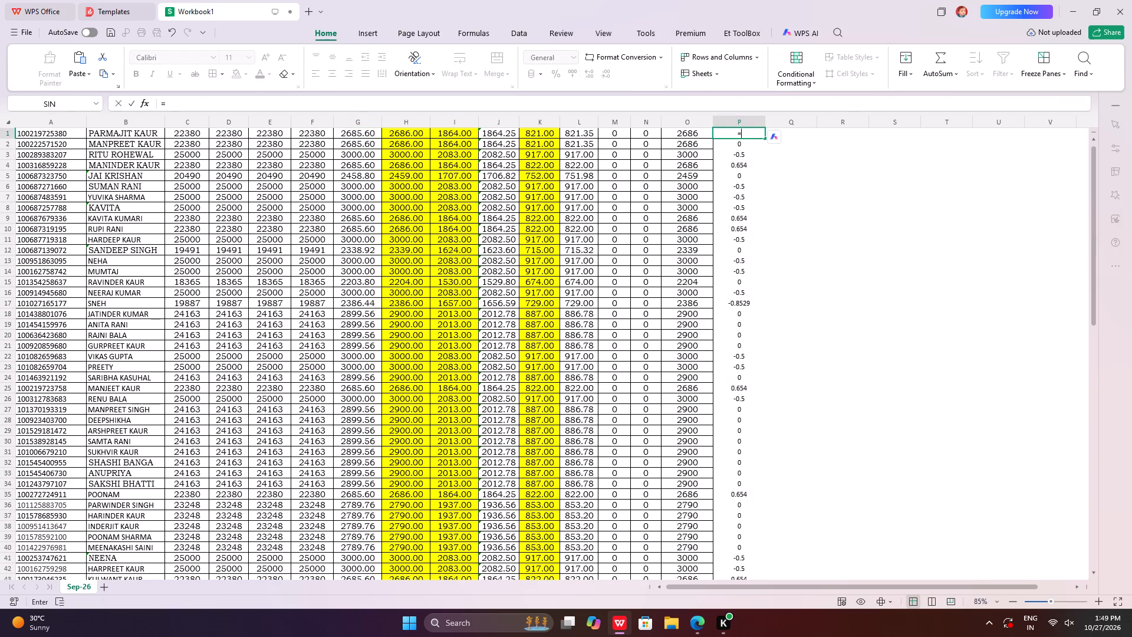
left_click(456, 132)
key("plus")
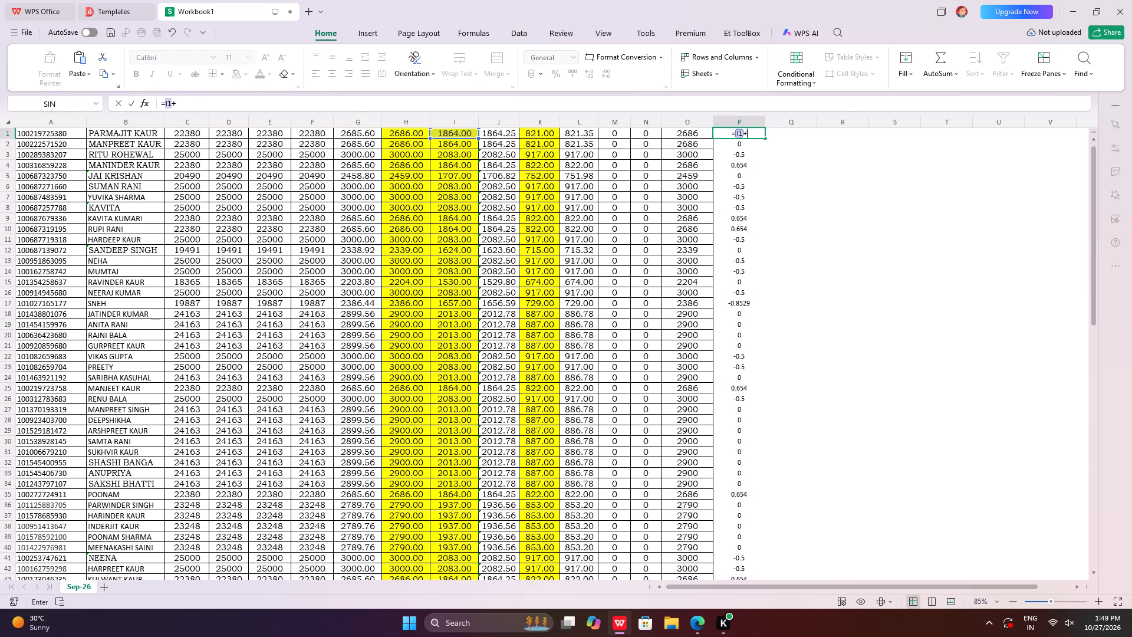
left_click(538, 136)
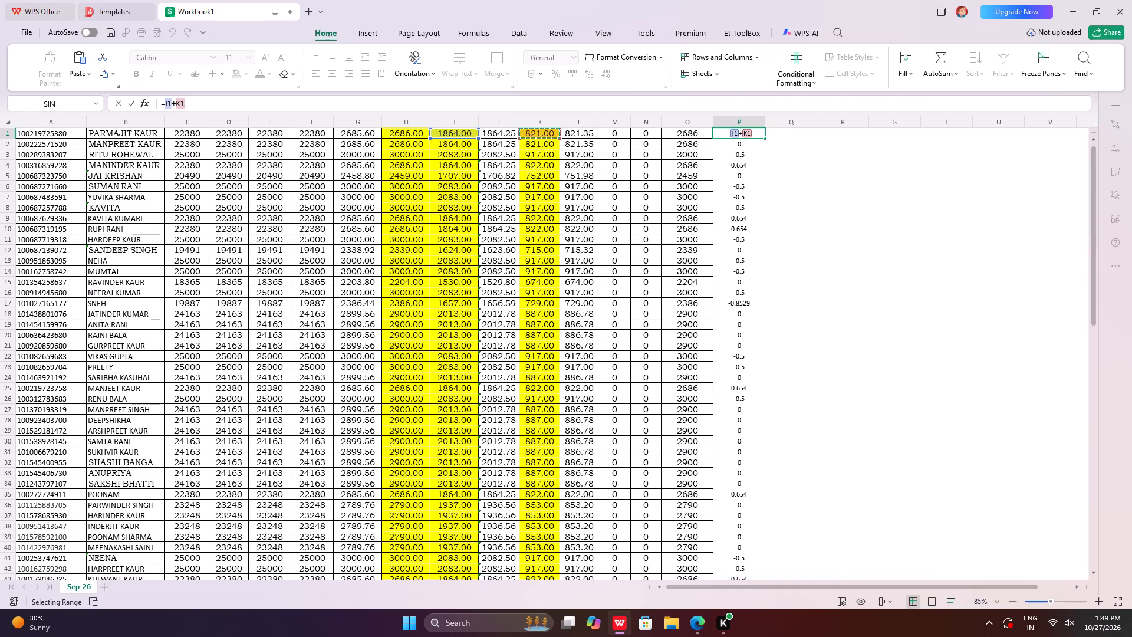
key("minus")
left_click(409, 130)
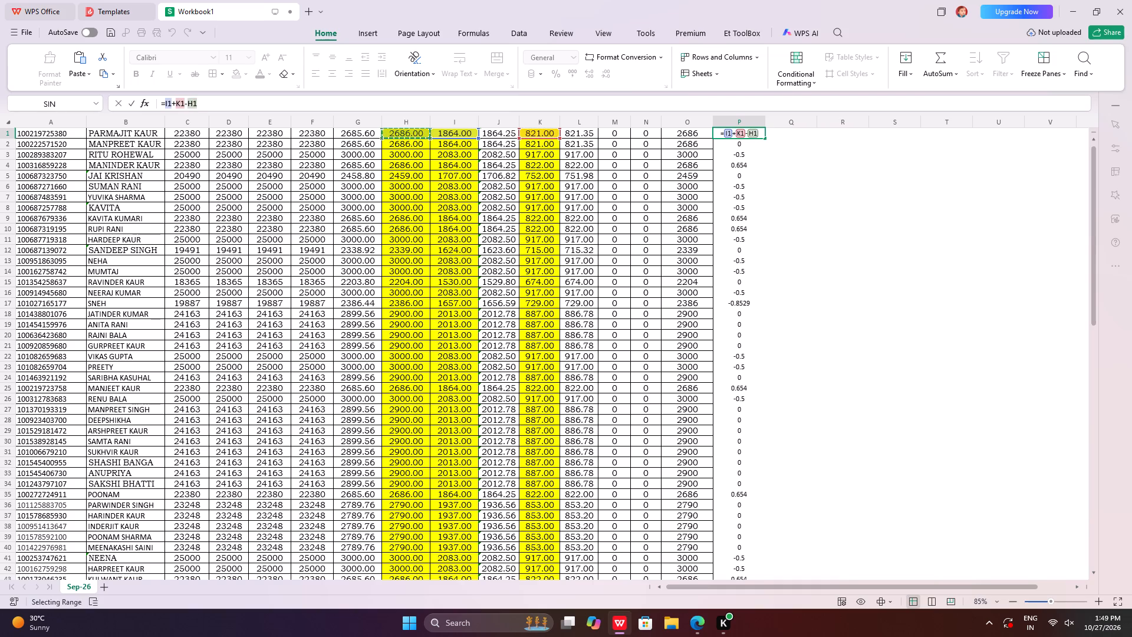
key("Return")
Fill the P1 difference formula down column P through the totals row 72.
left_click(746, 134)
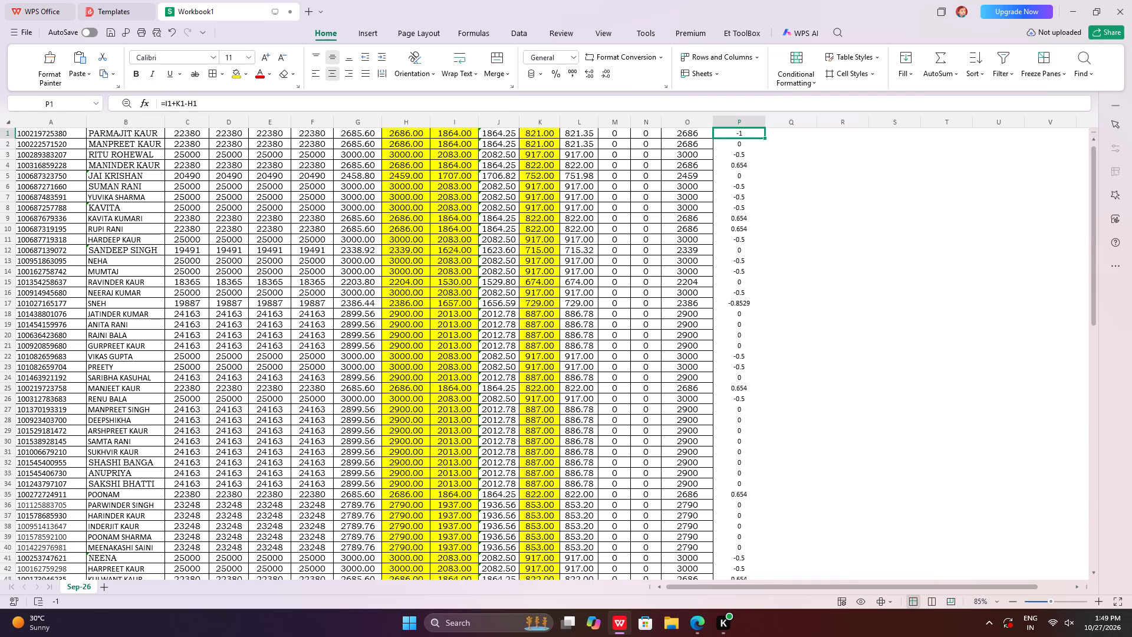
double_click(766, 138)
scroll(777, 265, "down", 11)
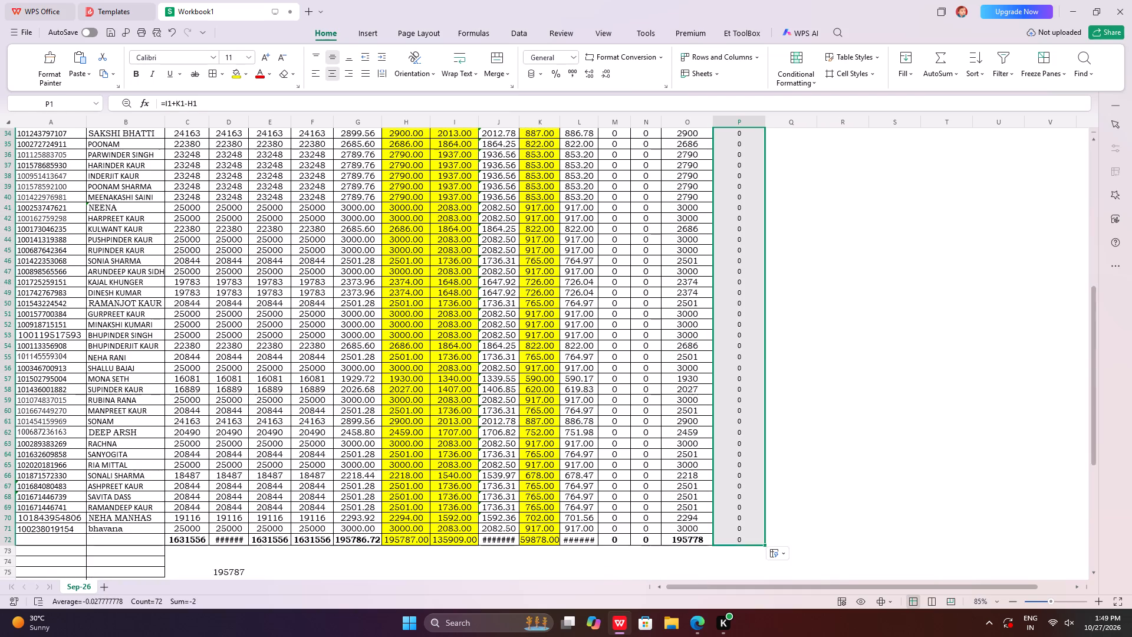
scroll(804, 365, "down", 7)
scroll(783, 382, "up", 20)
scroll(783, 382, "up", 8)
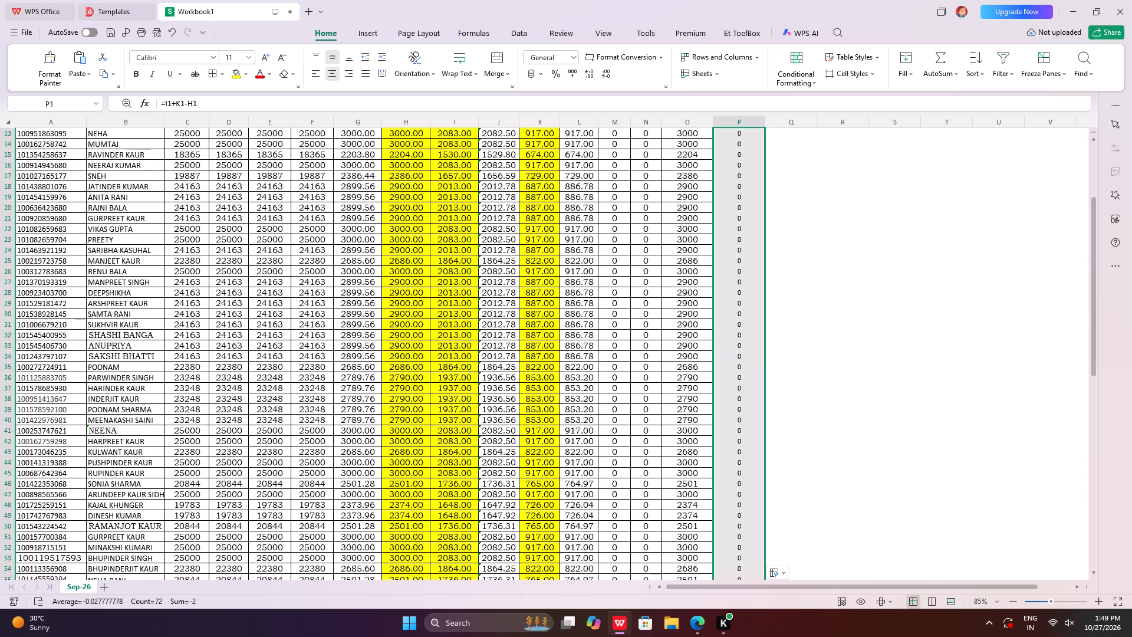
Overwrite the rounded contributions in I1 and I2 with 1865.
left_click(408, 132)
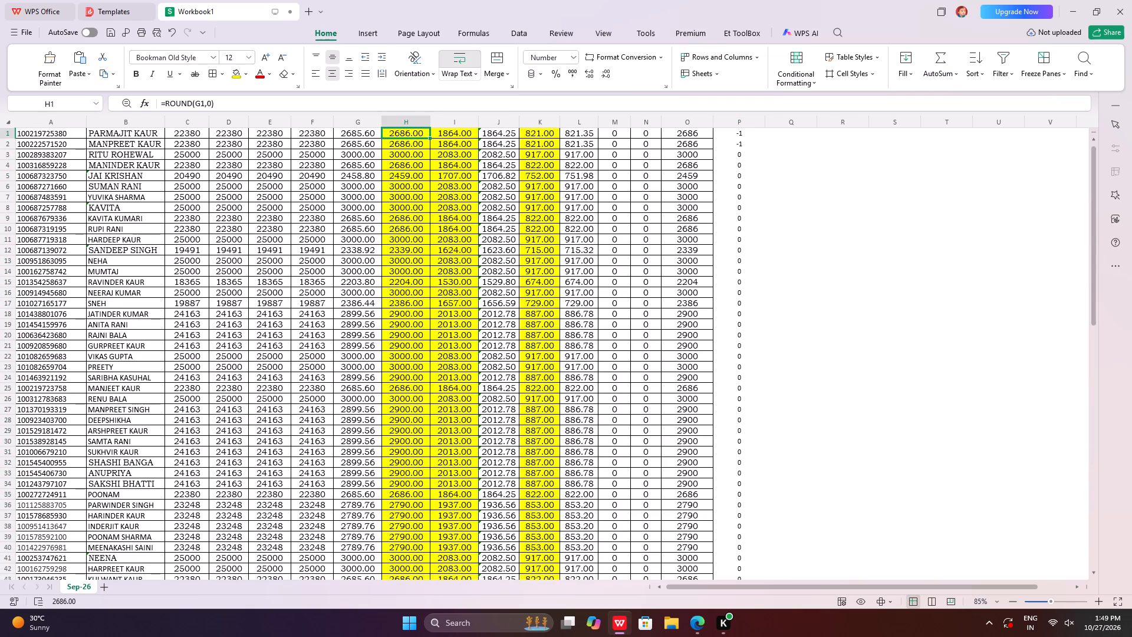
left_click(452, 133)
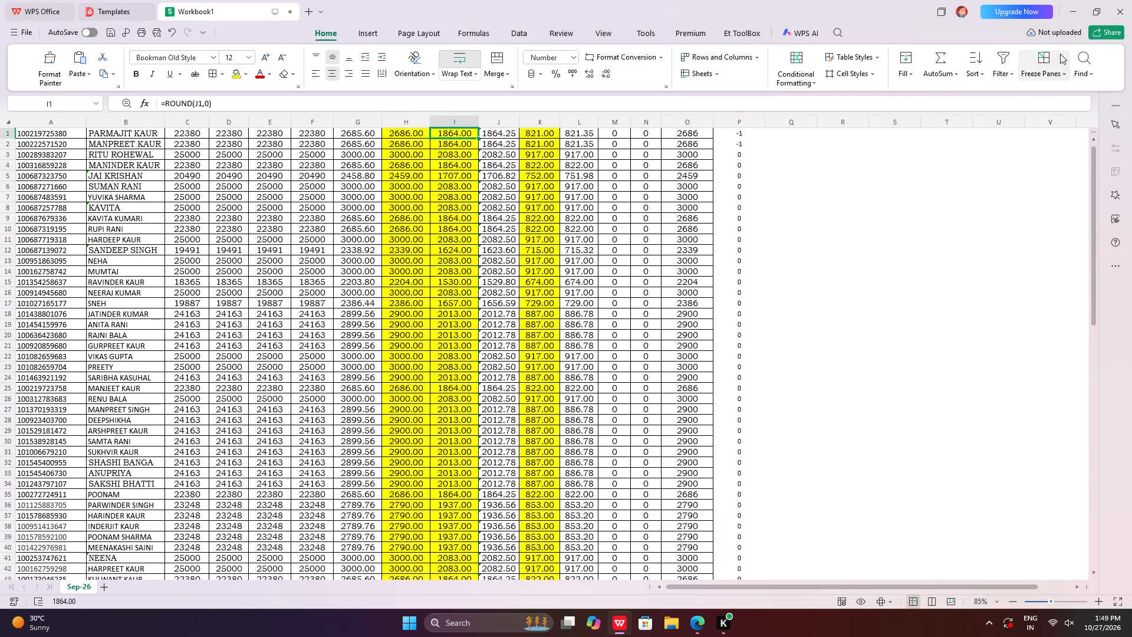
type("1865")
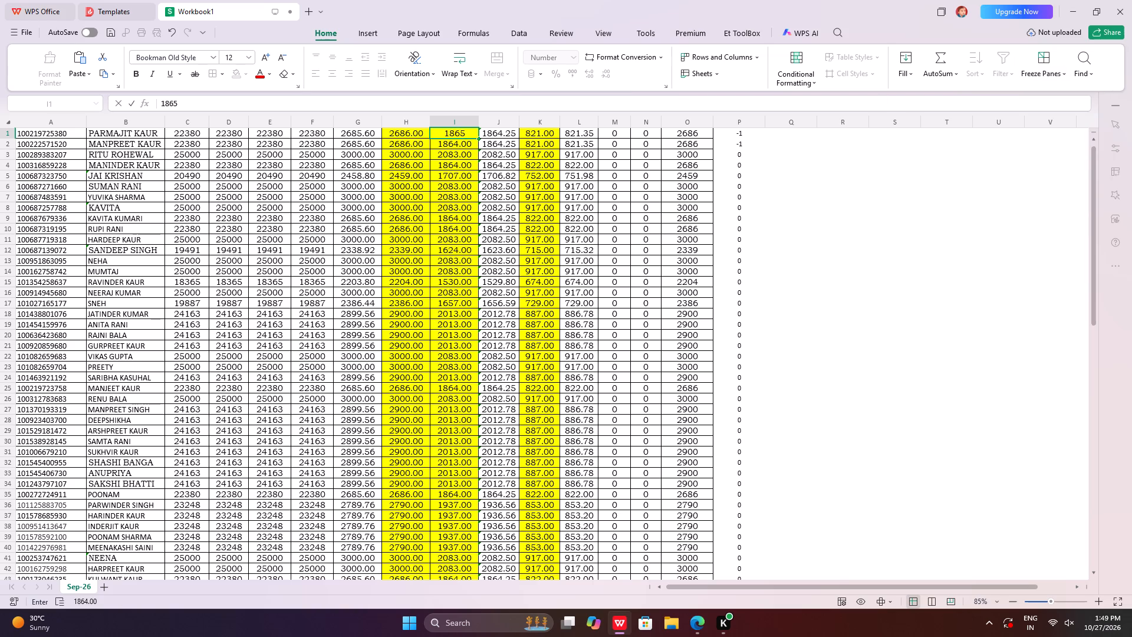
left_click(443, 141)
key("1")
key("8")
type("65")
left_click(455, 157)
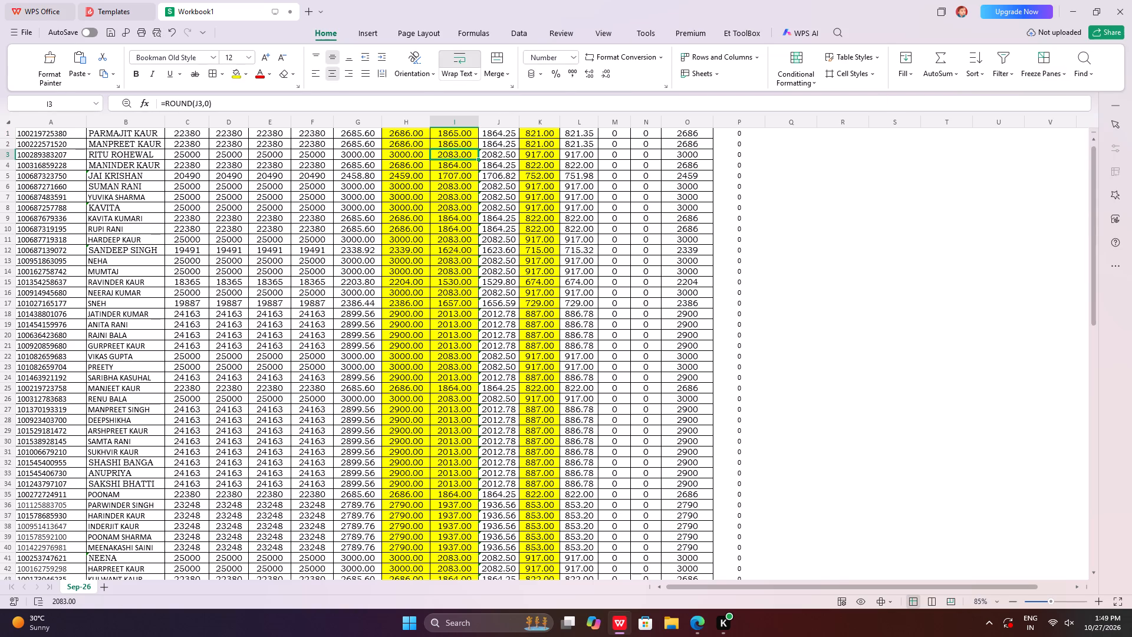
Enter =I72+K72 in I75 below the totals row to add the two rounded contribution totals.
scroll(771, 318, "down", 13)
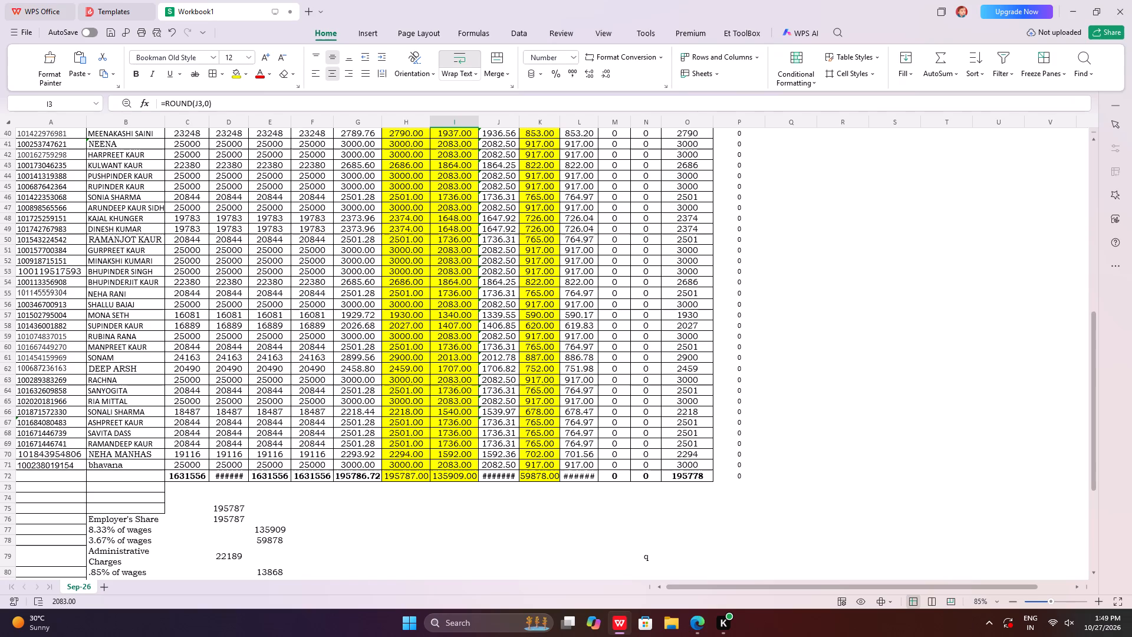
left_click(403, 477)
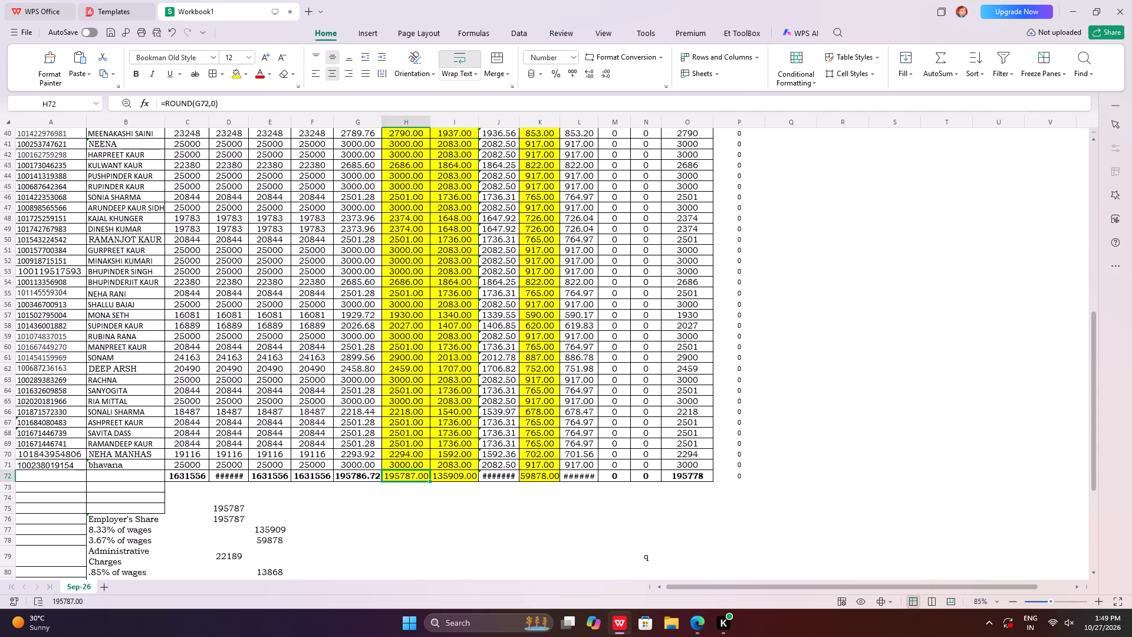
left_click(463, 510)
key("equal")
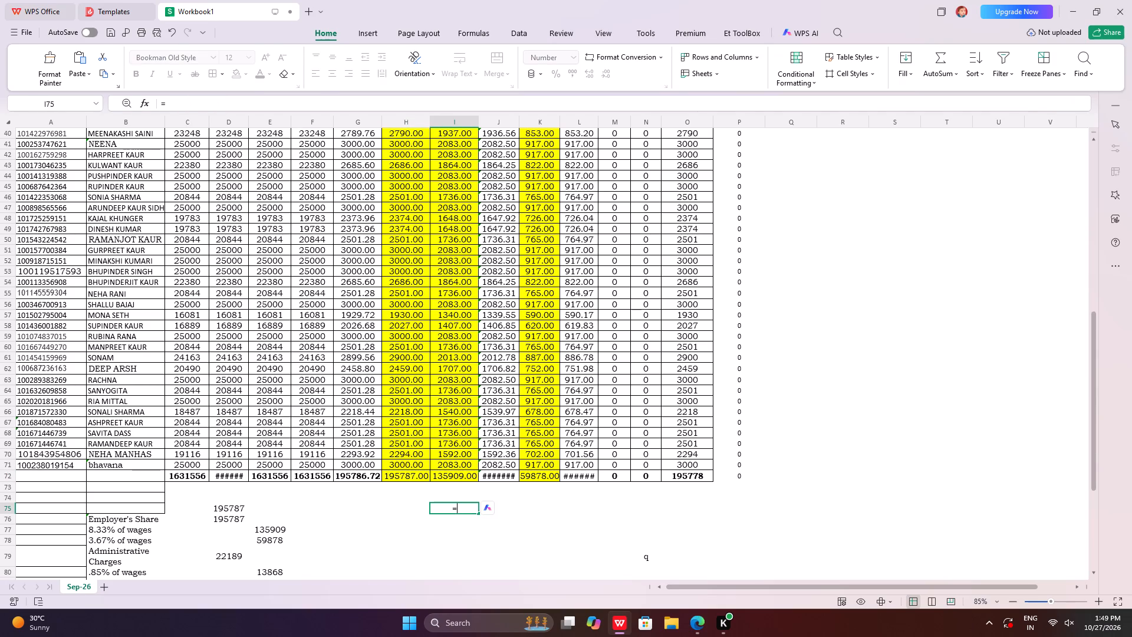
left_click(452, 478)
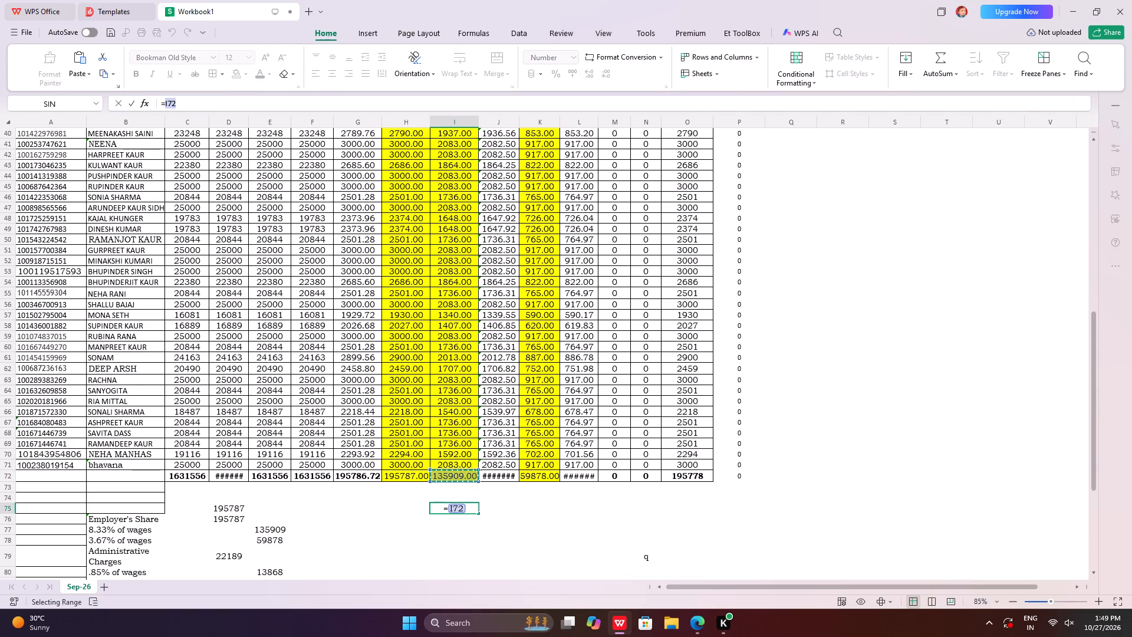
key("plus")
left_click(548, 476)
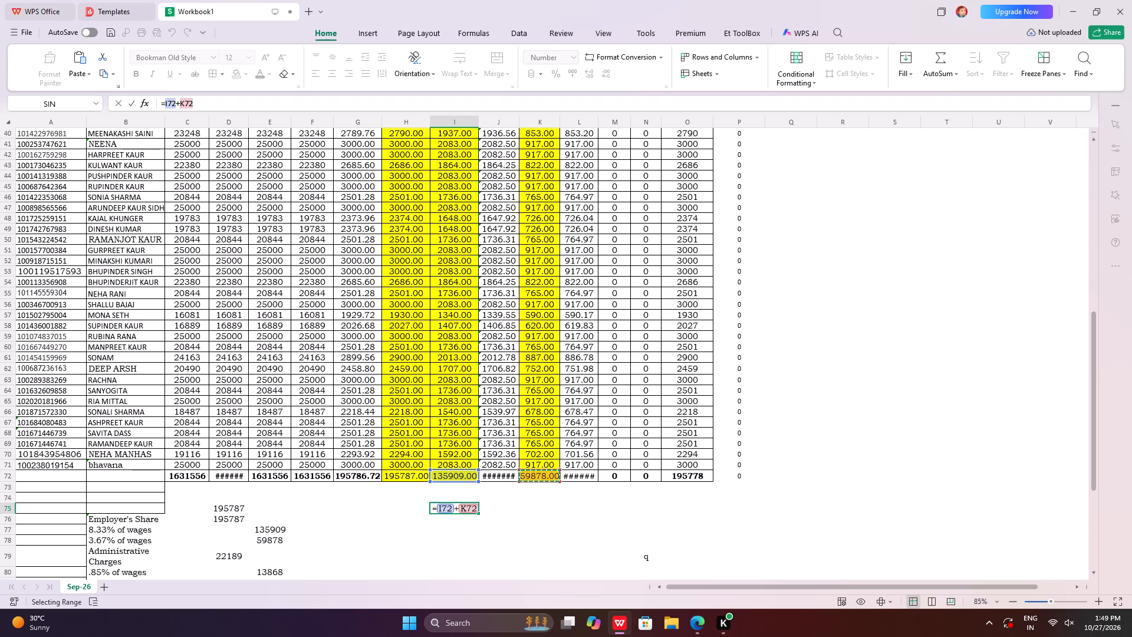
key("Return")
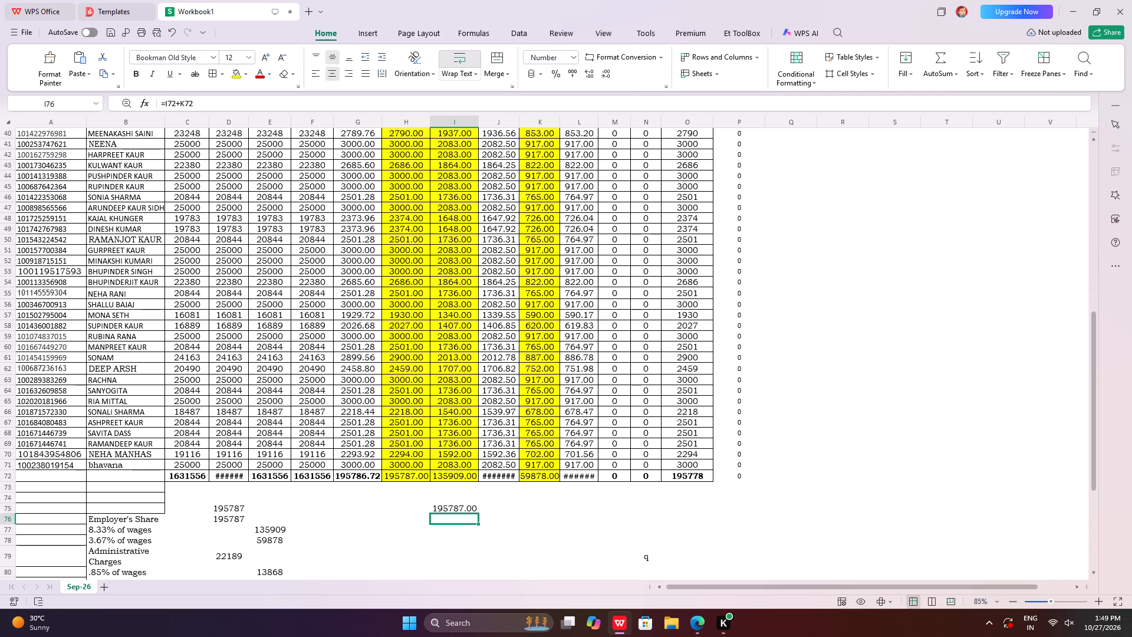
Compare the combined total in I75 with the totals in G72 and H72, and review the contribution rows at the top.
left_click(447, 510)
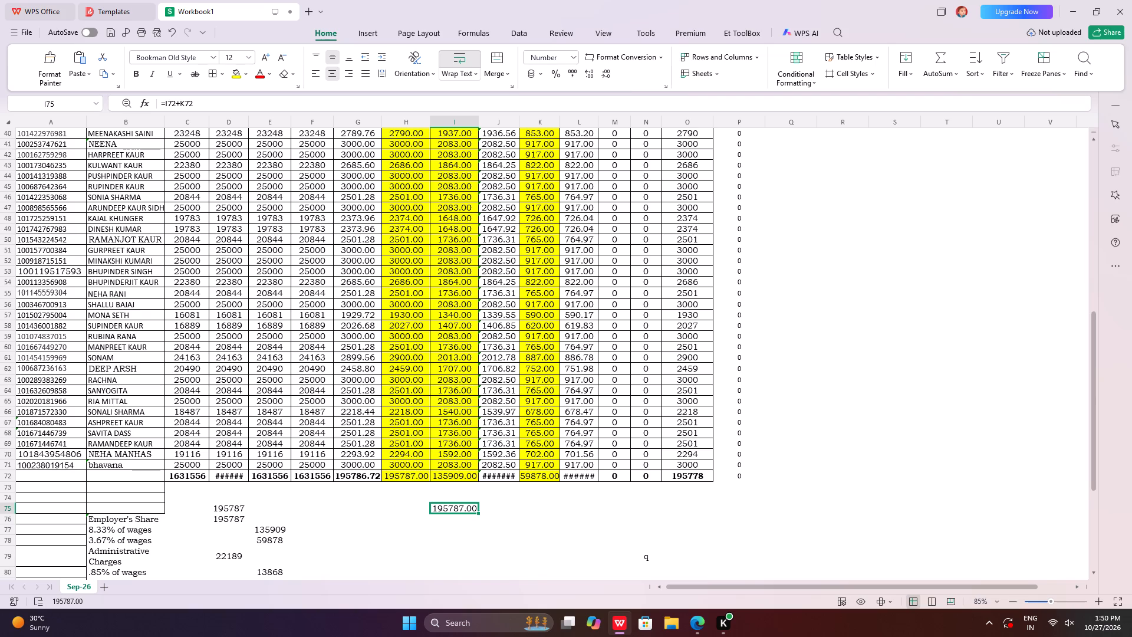
left_click(354, 477)
left_click(423, 475)
scroll(465, 457, "up", 15)
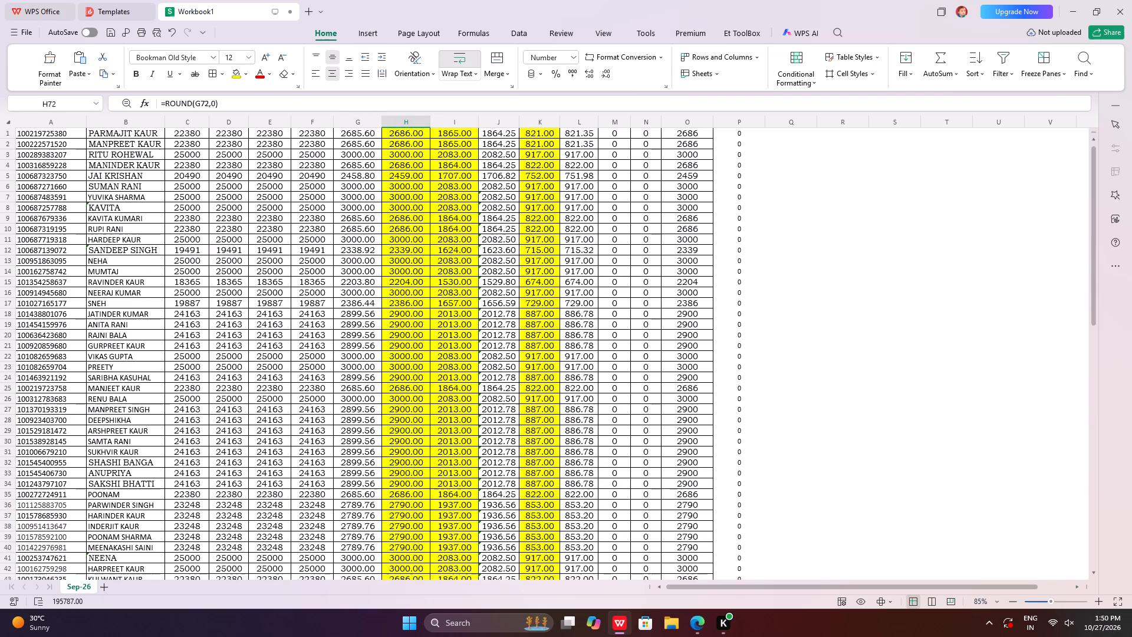
scroll(459, 446, "up", 20)
scroll(459, 446, "up", 2)
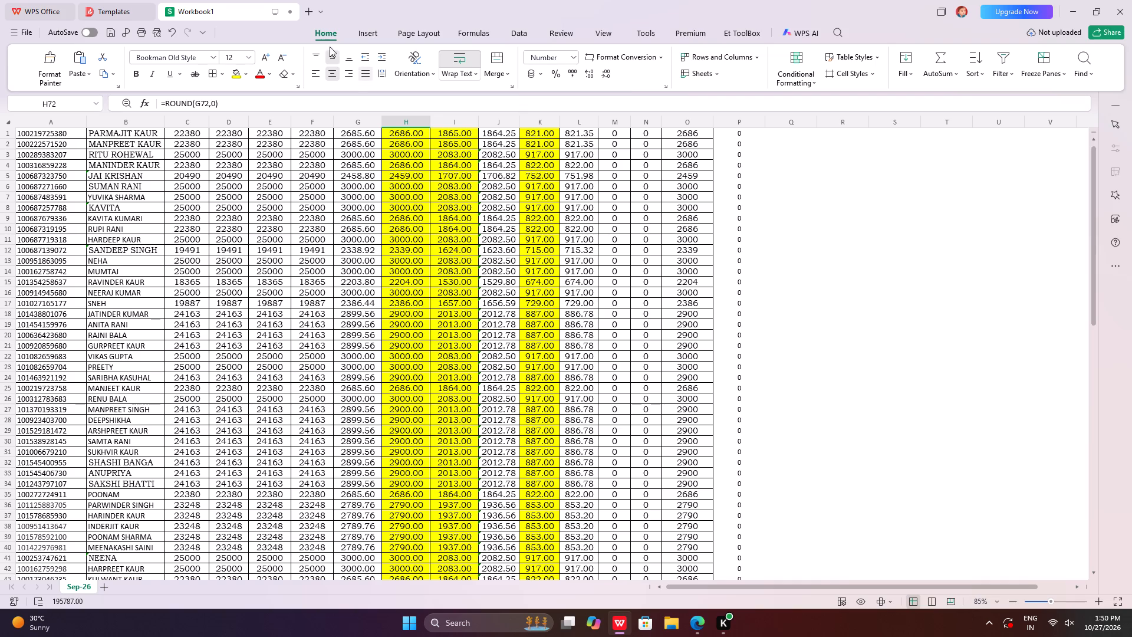
scroll(482, 231, "up", 6)
scroll(412, 240, "up", 1)
left_click(361, 141)
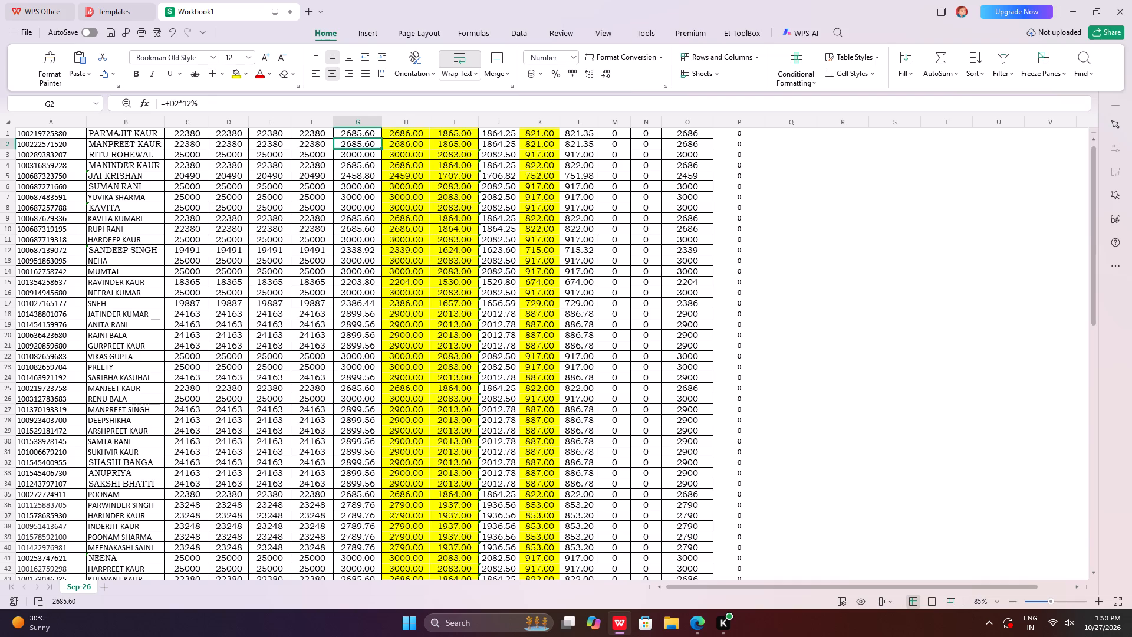
scroll(419, 218, "up", 6)
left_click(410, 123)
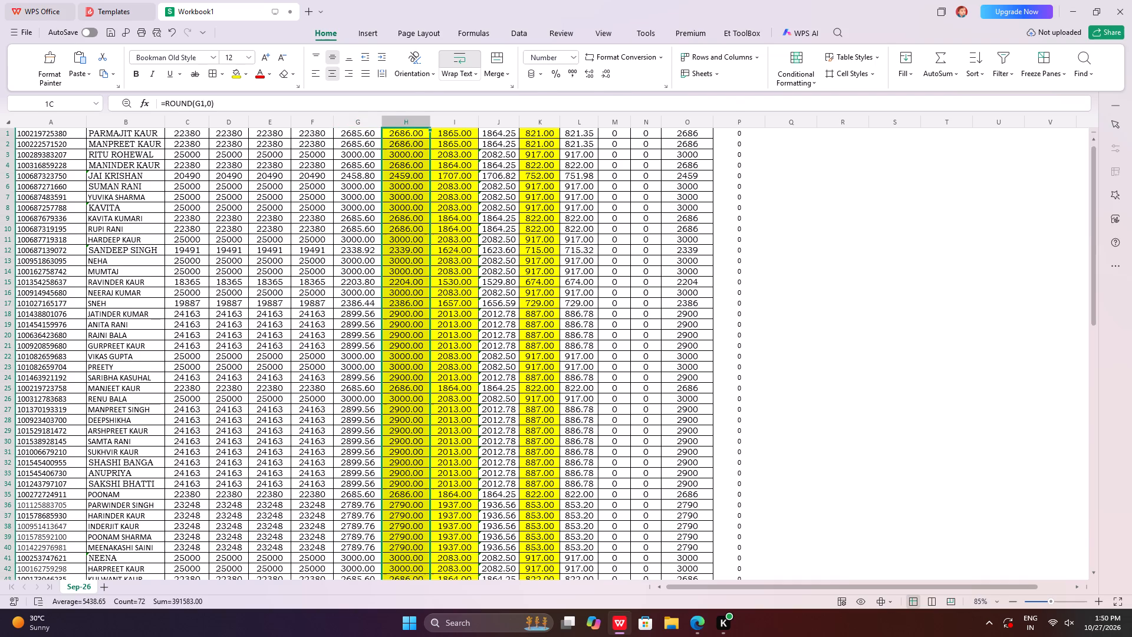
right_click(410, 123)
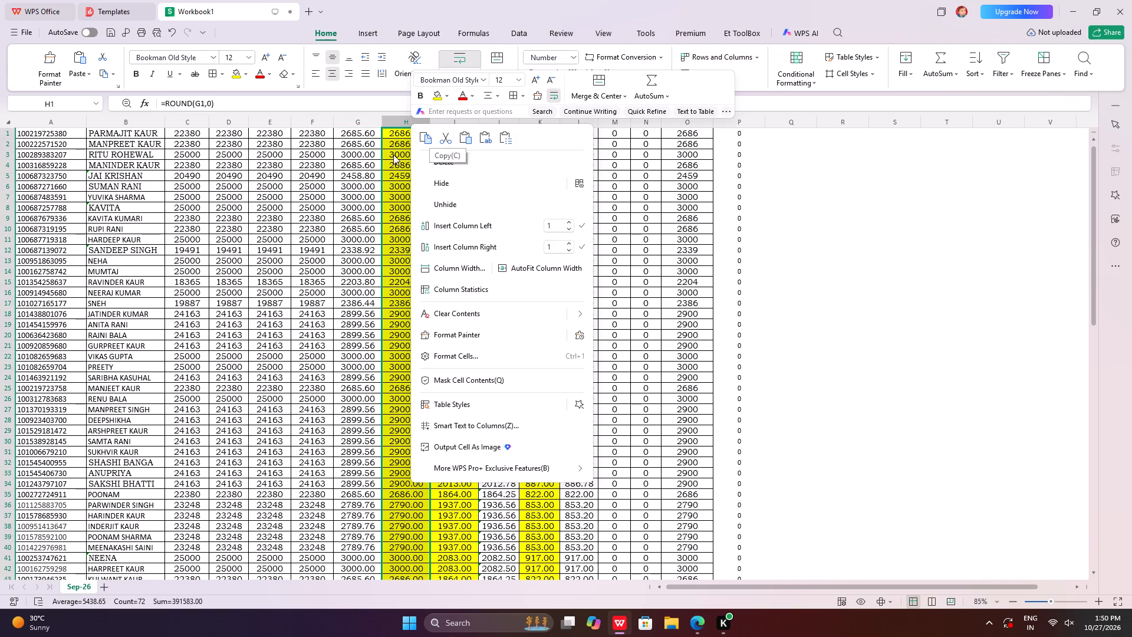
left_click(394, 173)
Examine the formulas behind totals G72 and H72 and the rounding formula in H1.
scroll(407, 353, "down", 6)
scroll(376, 481, "down", 7)
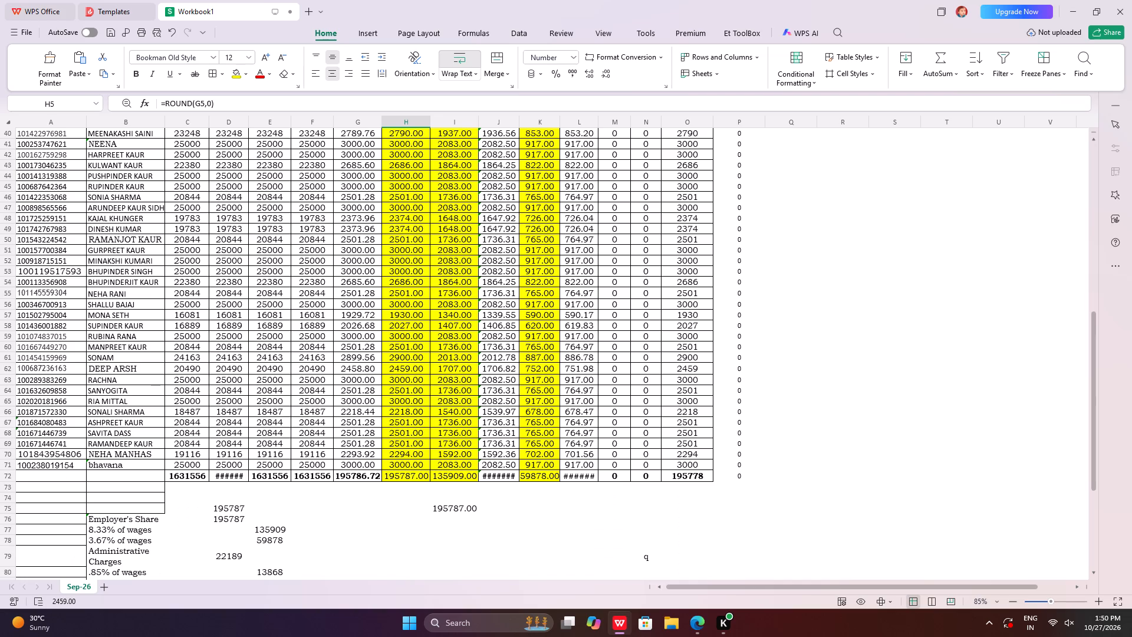
left_click(350, 474)
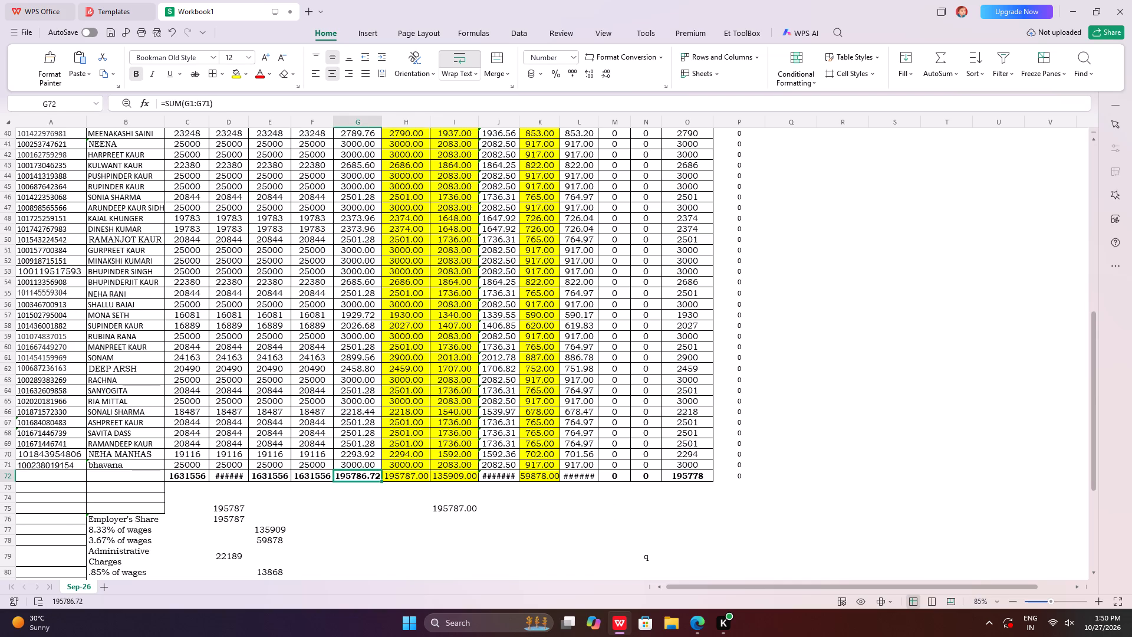
left_click(408, 478)
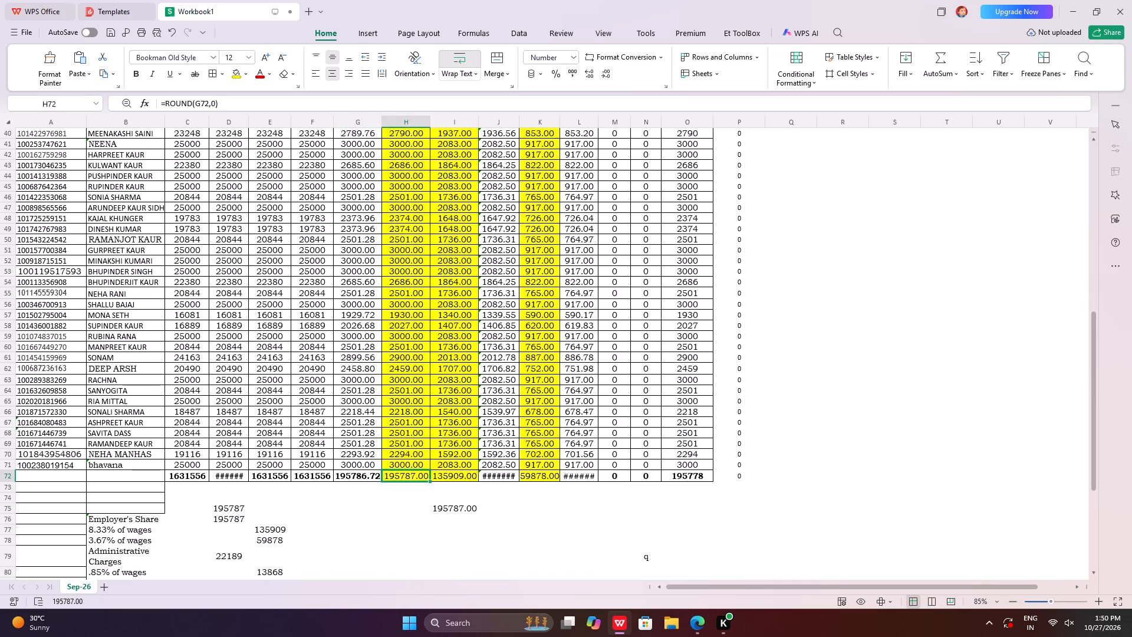
scroll(473, 270, "up", 6)
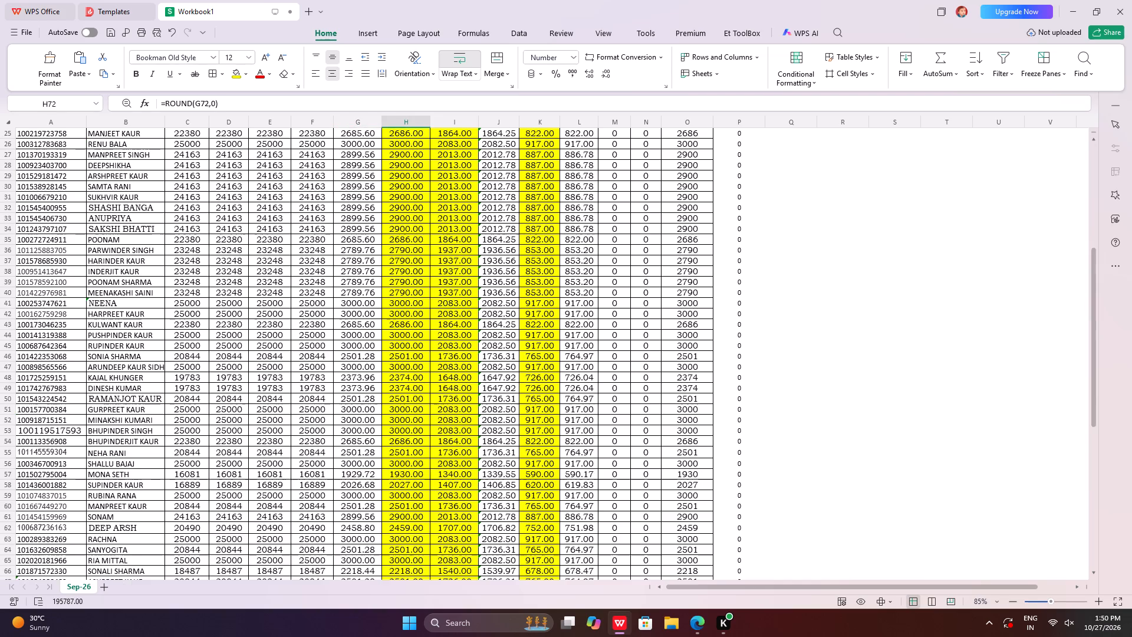
scroll(474, 261, "up", 20)
scroll(474, 261, "up", 15)
scroll(409, 223, "up", 4)
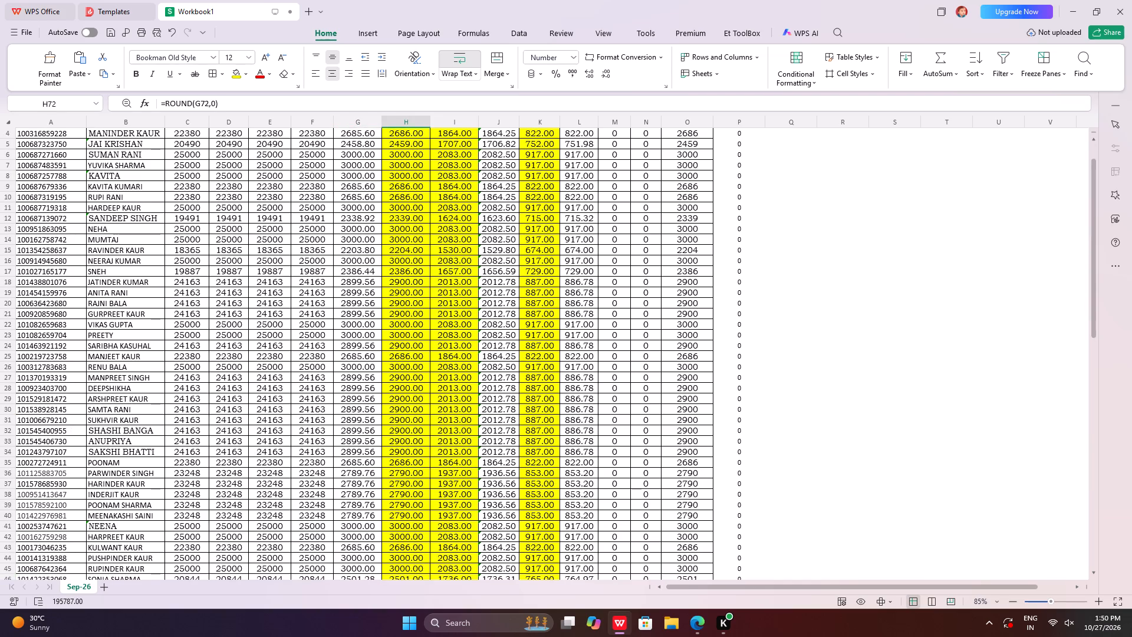
scroll(409, 222, "up", 2)
left_click(408, 139)
left_click(404, 132)
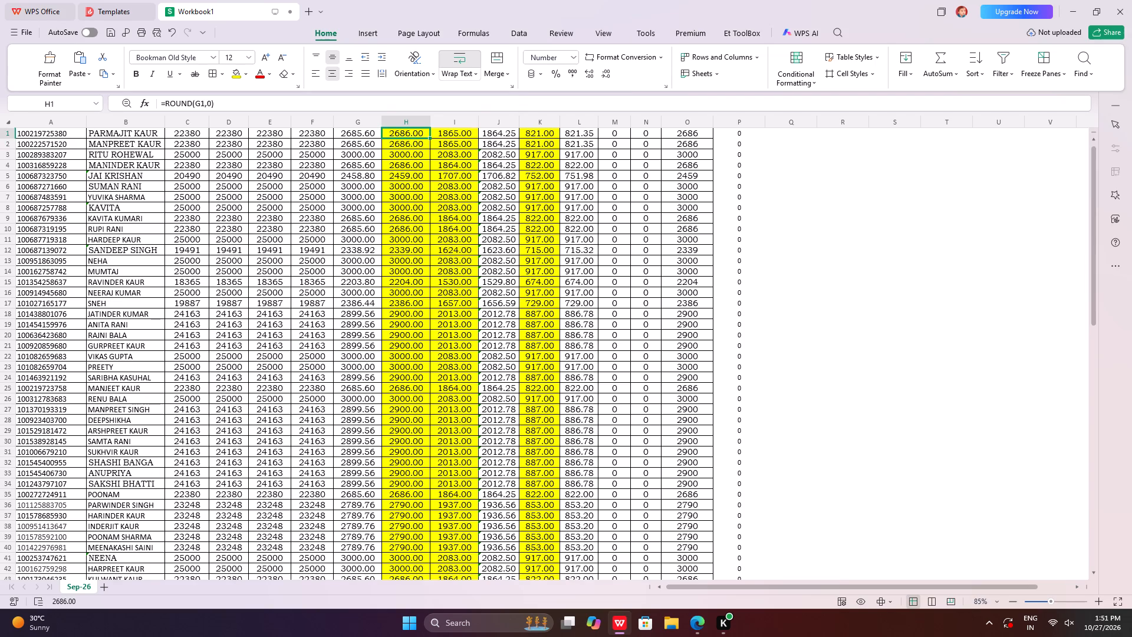
Review the exact and rounded contribution columns from the first rows down to the totals row.
scroll(371, 182, "up", 3)
left_click(406, 121)
right_click(406, 121)
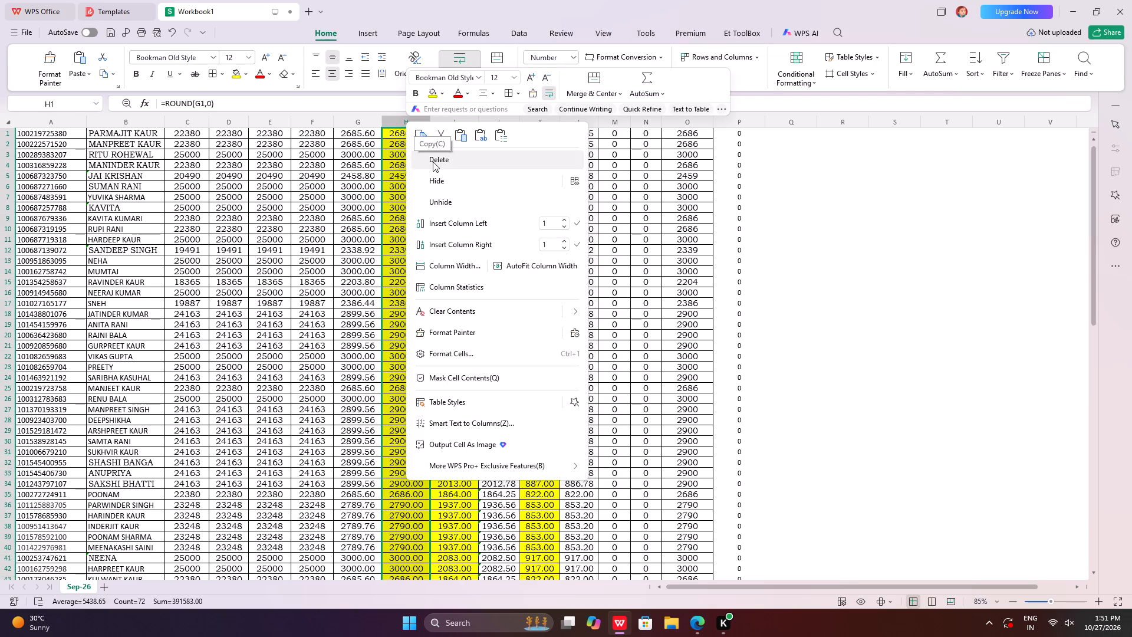
left_click(652, 216)
scroll(732, 255, "up", 6)
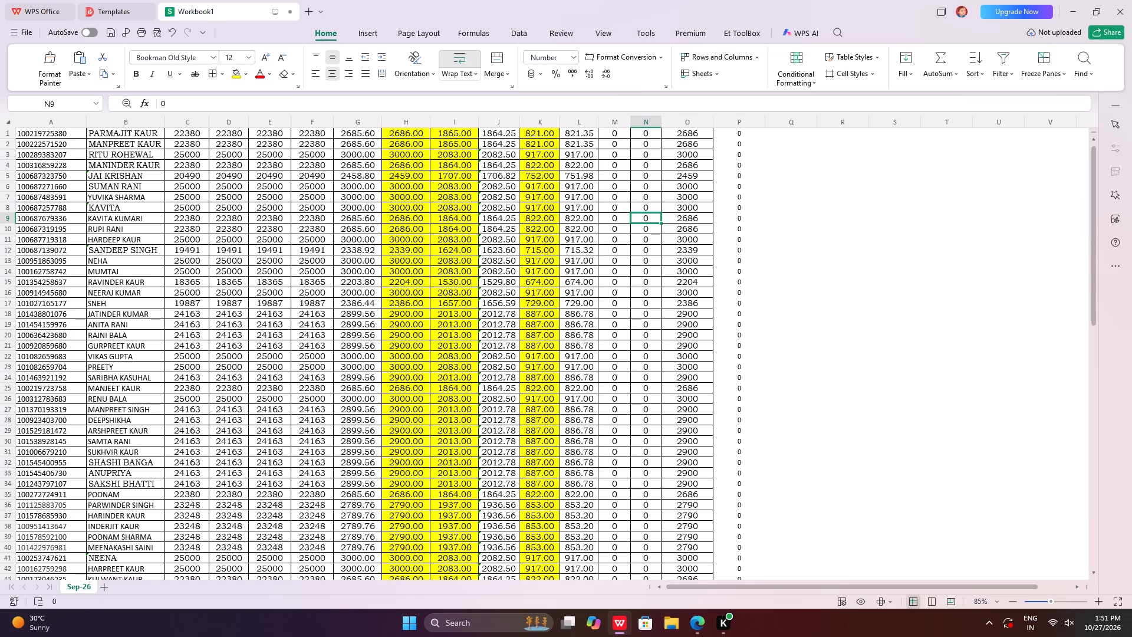
scroll(403, 199, "up", 3)
scroll(771, 245, "down", 5)
scroll(758, 225, "up", 13)
scroll(748, 233, "down", 20)
scroll(776, 373, "up", 6)
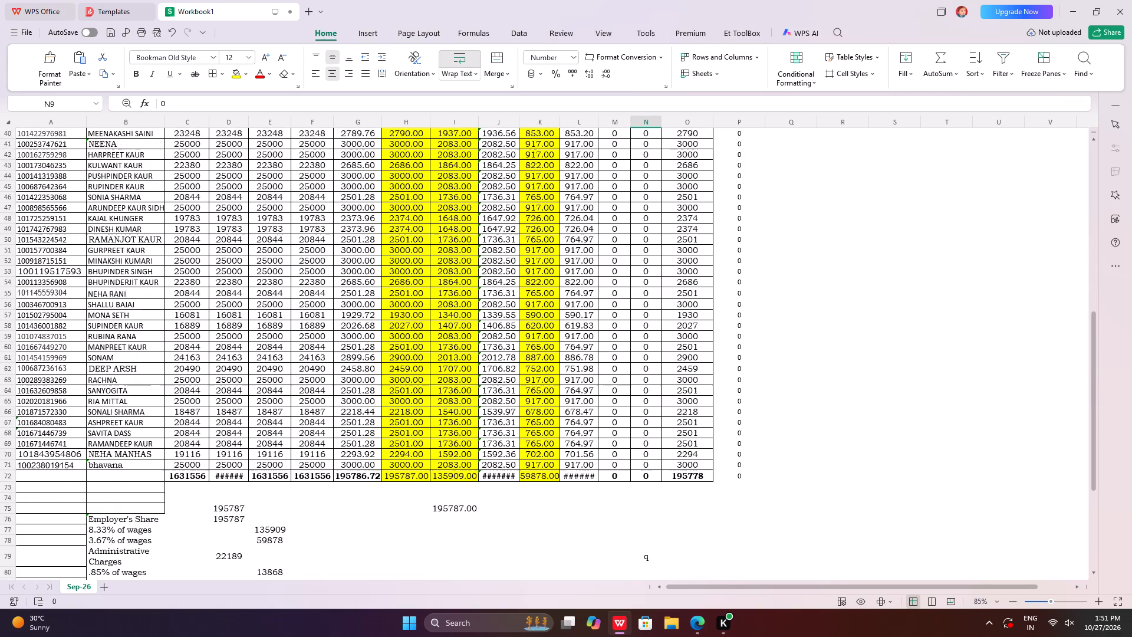
scroll(776, 363, "up", 20)
scroll(776, 363, "up", 11)
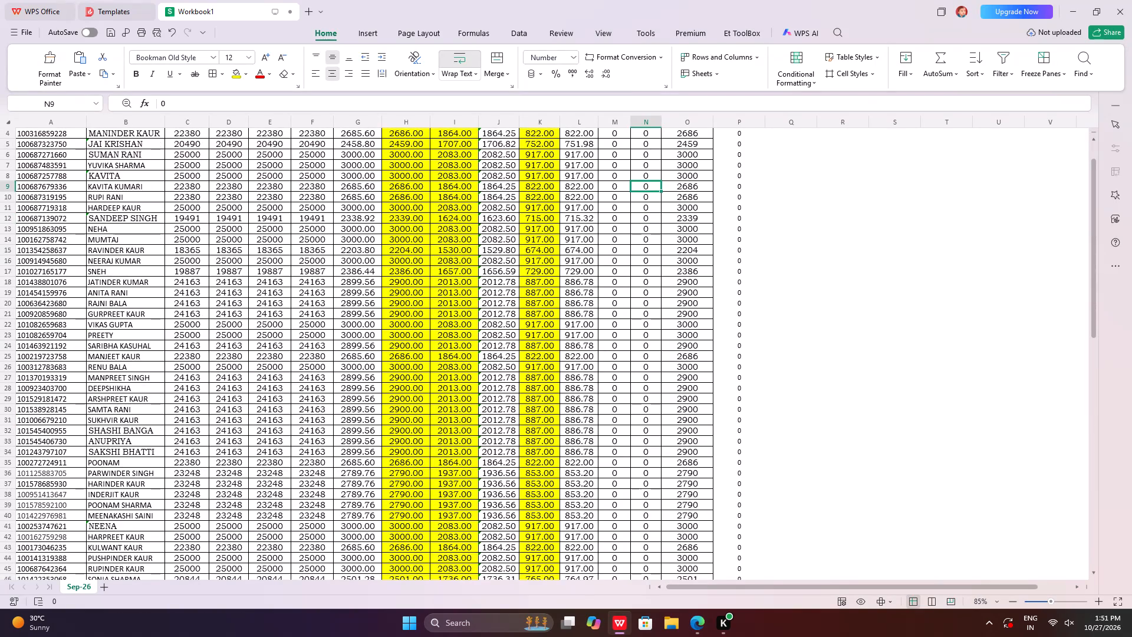
Copy rounded column H and paste it as values over the 12% contributions in column G.
scroll(398, 145, "up", 6)
left_click(410, 122)
right_click(410, 122)
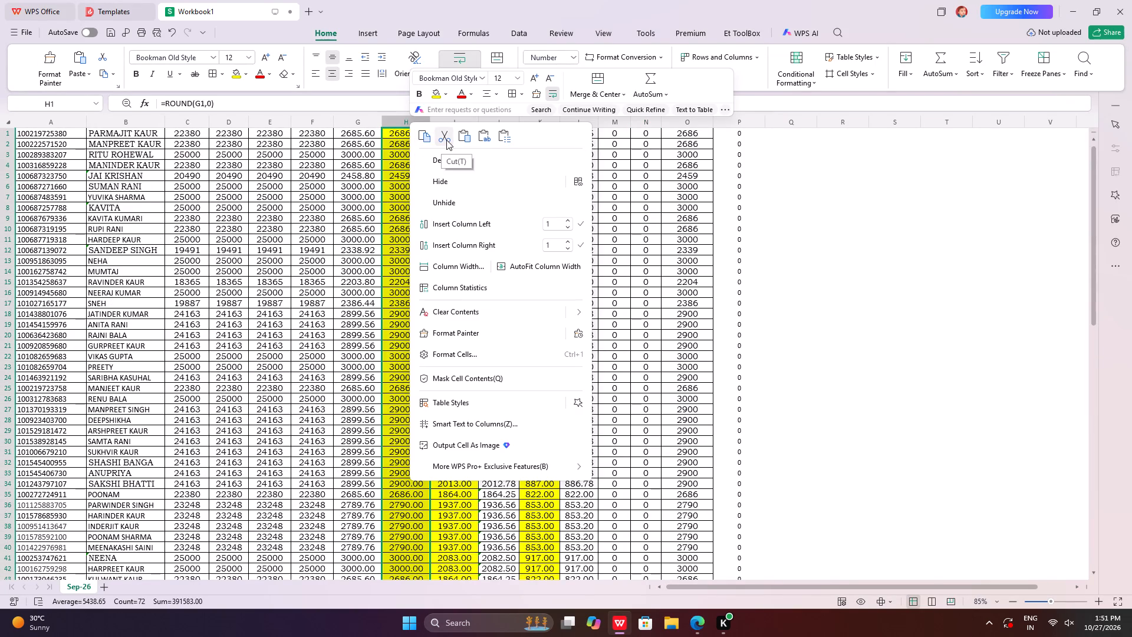
left_click(427, 136)
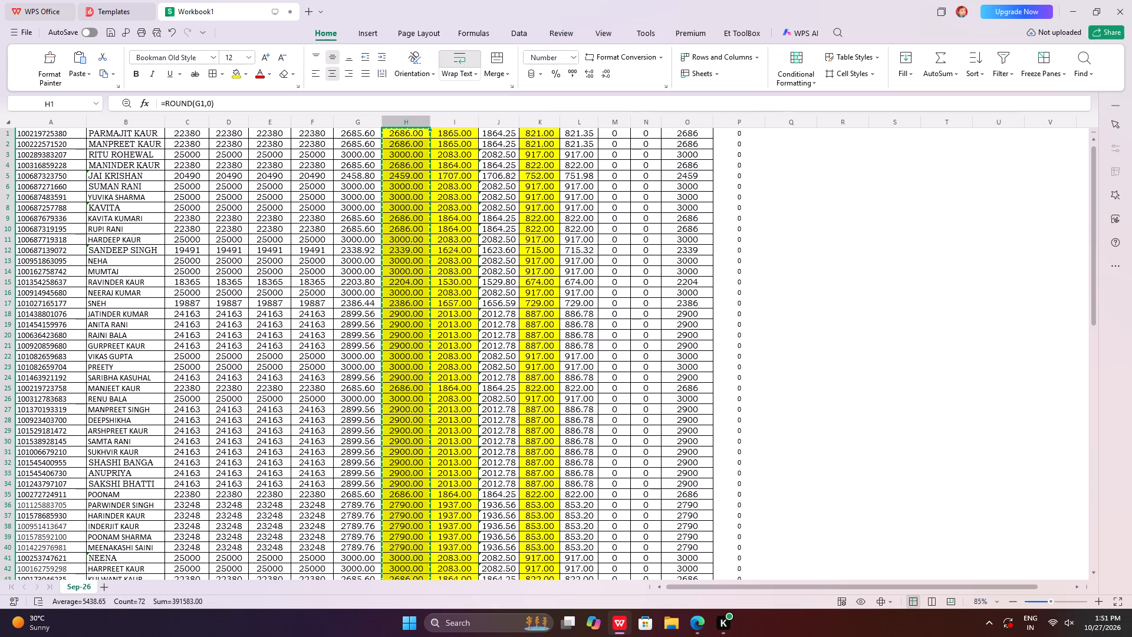
left_click(357, 123)
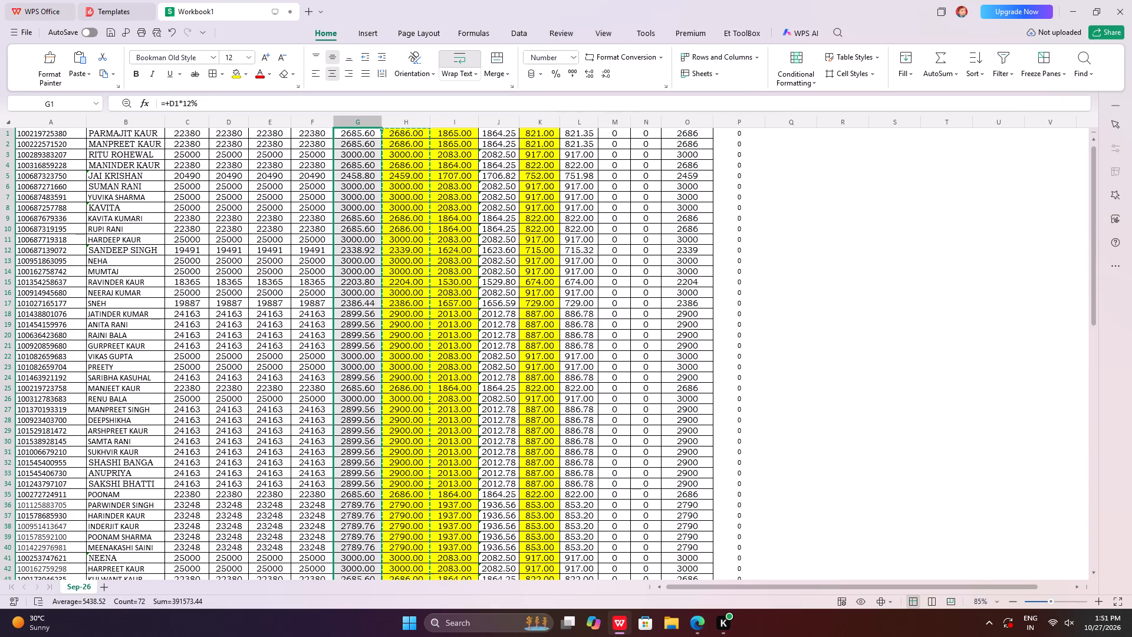
right_click(356, 116)
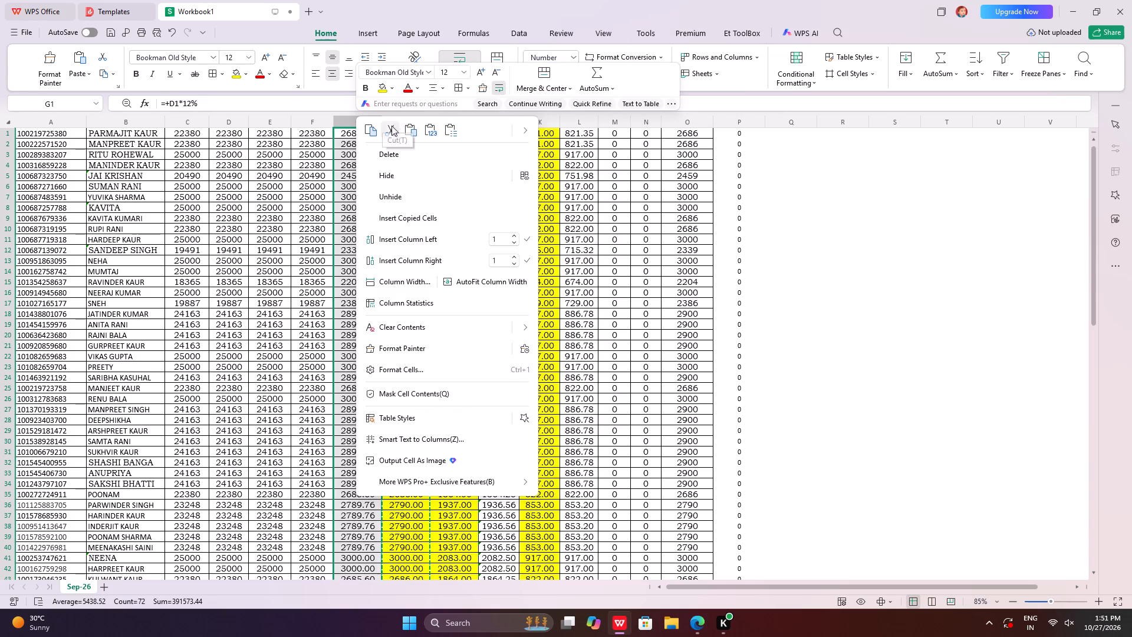
left_click(436, 129)
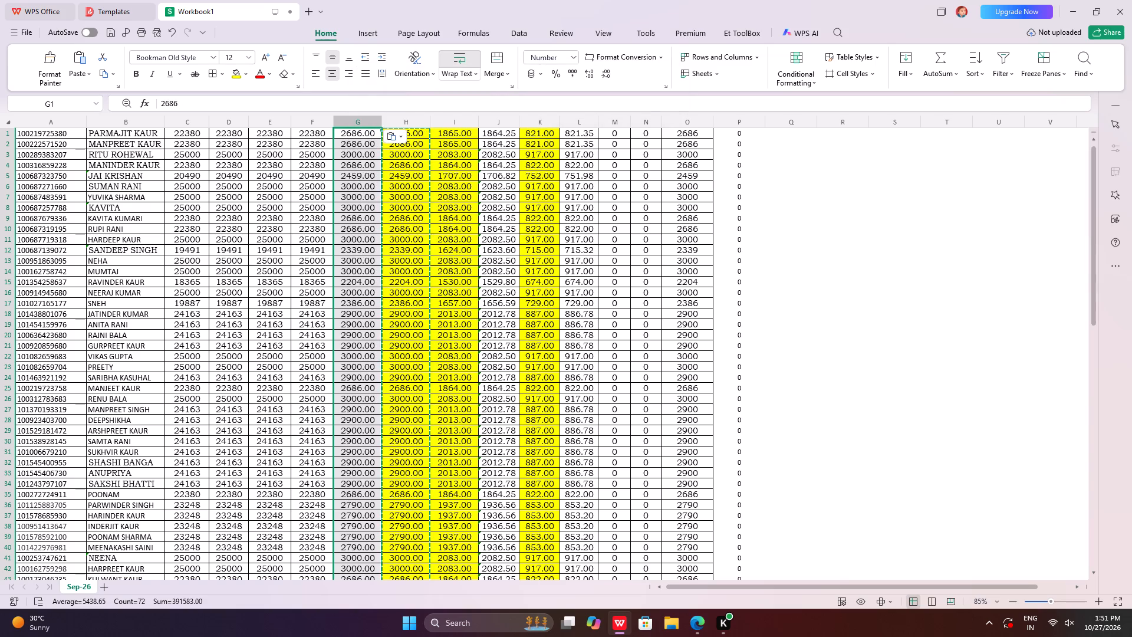
Delete the yellow helper column H that holds the rounded 12% contributions.
scroll(378, 315, "down", 5)
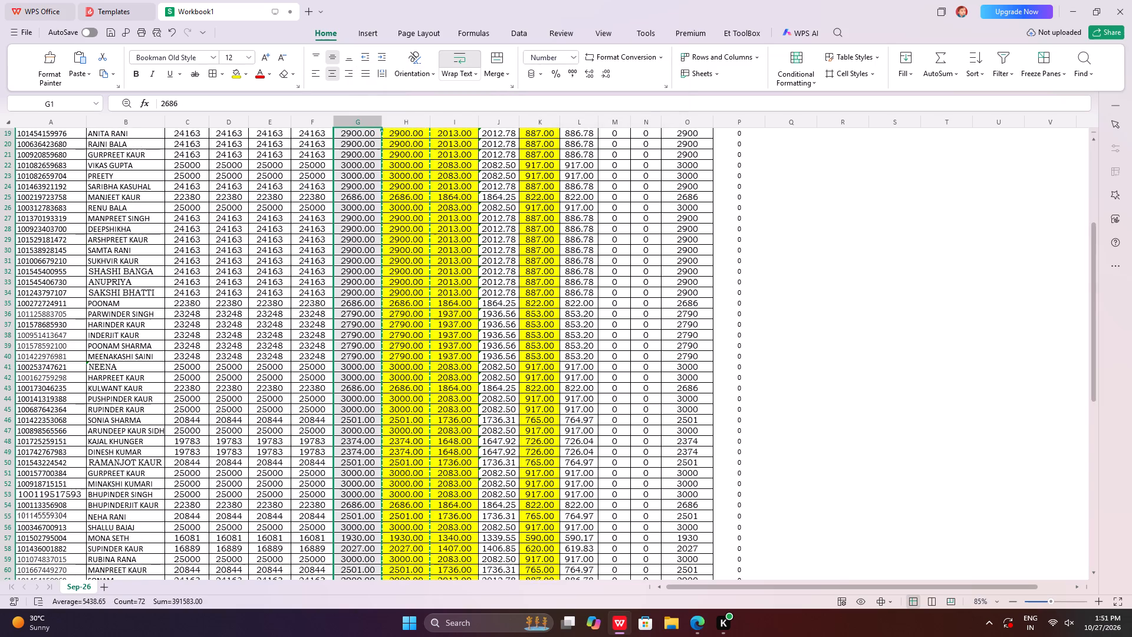
scroll(378, 325, "down", 8)
scroll(399, 352, "up", 11)
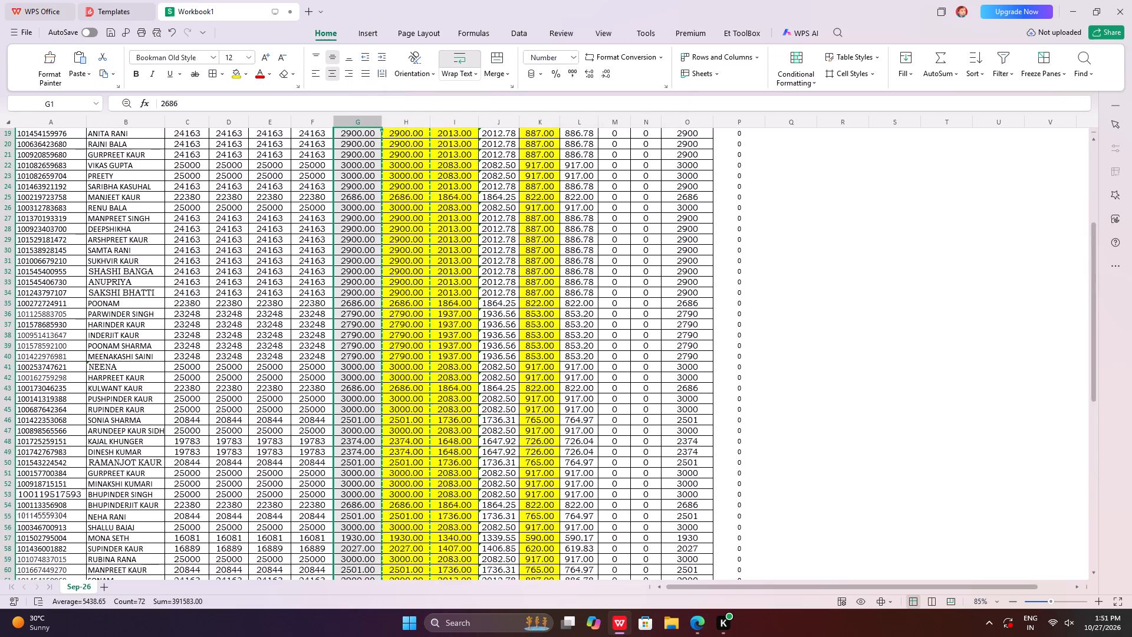
scroll(400, 350, "up", 20)
left_click(409, 124)
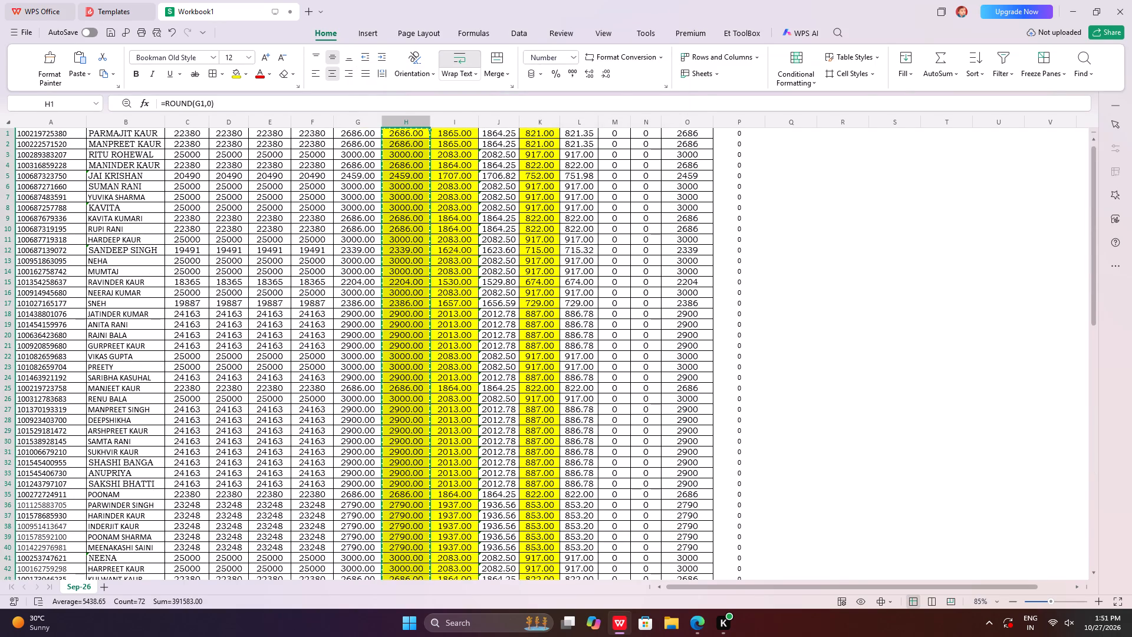
key("Menu")
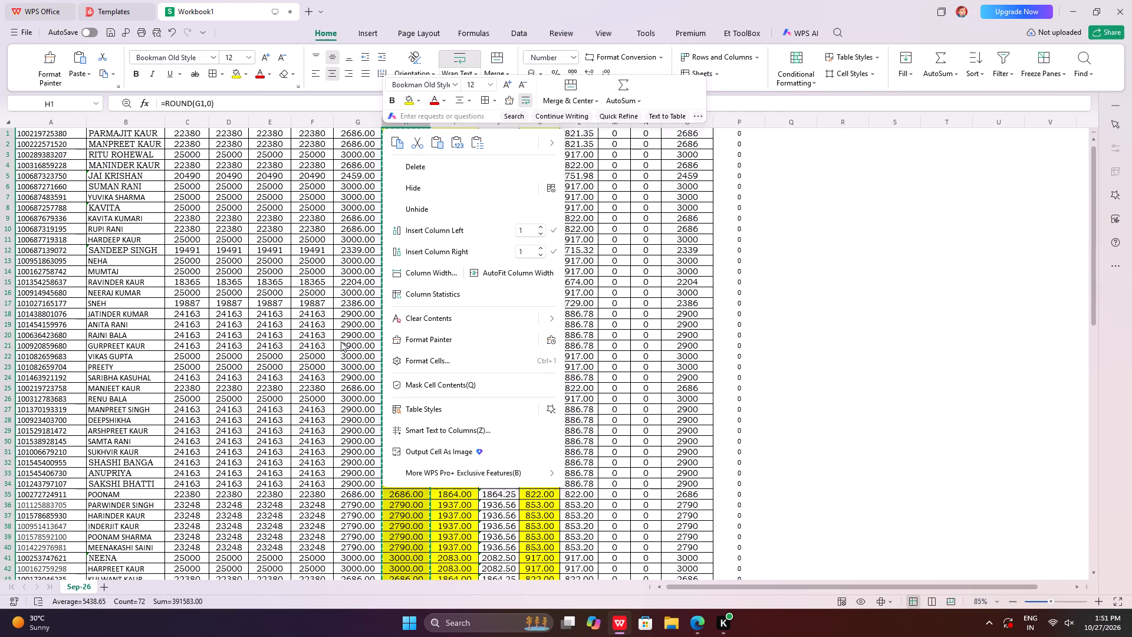
key("d")
Copy the yellow rounded column H and paste it as values over the 8.33% contributions in column I.
scroll(440, 203, "up", 7)
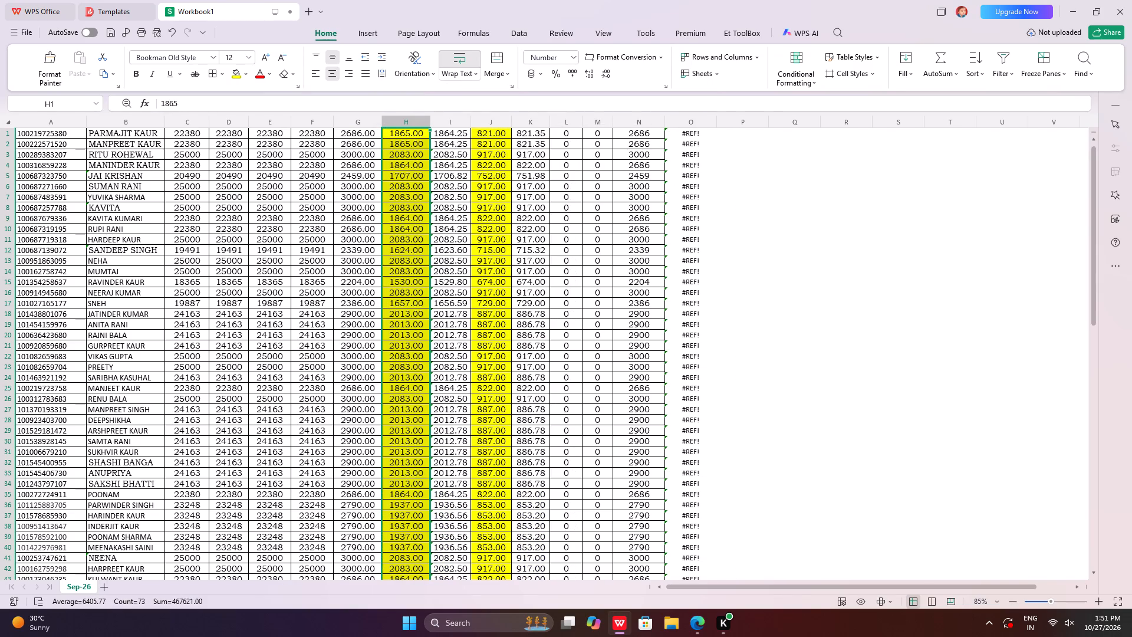
left_click(403, 127)
left_click(405, 124)
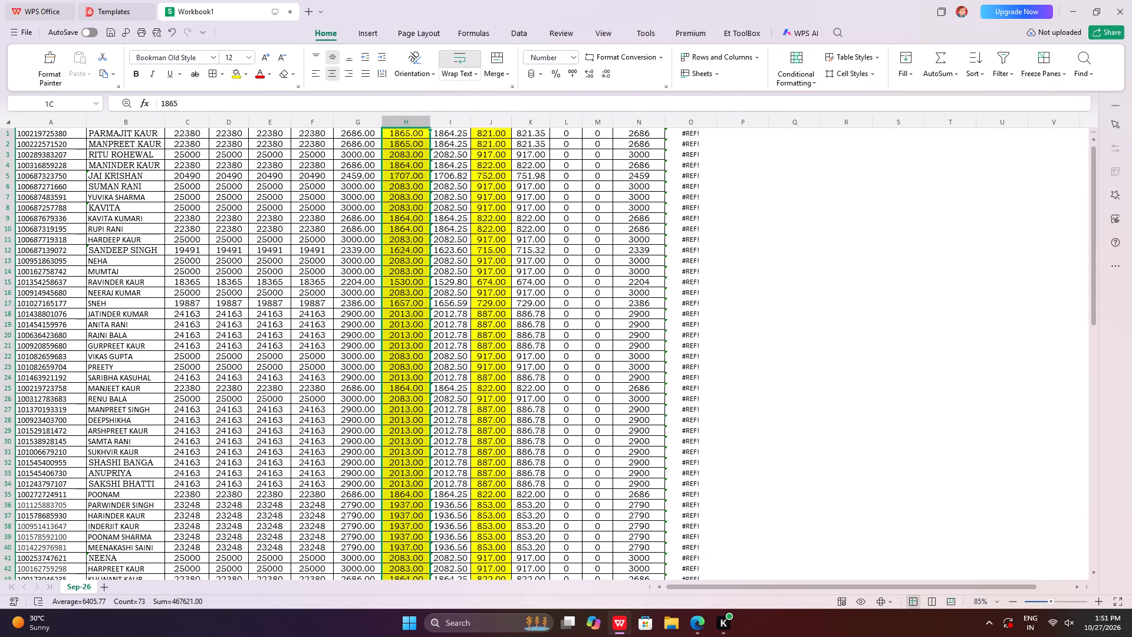
right_click(405, 124)
left_click(425, 142)
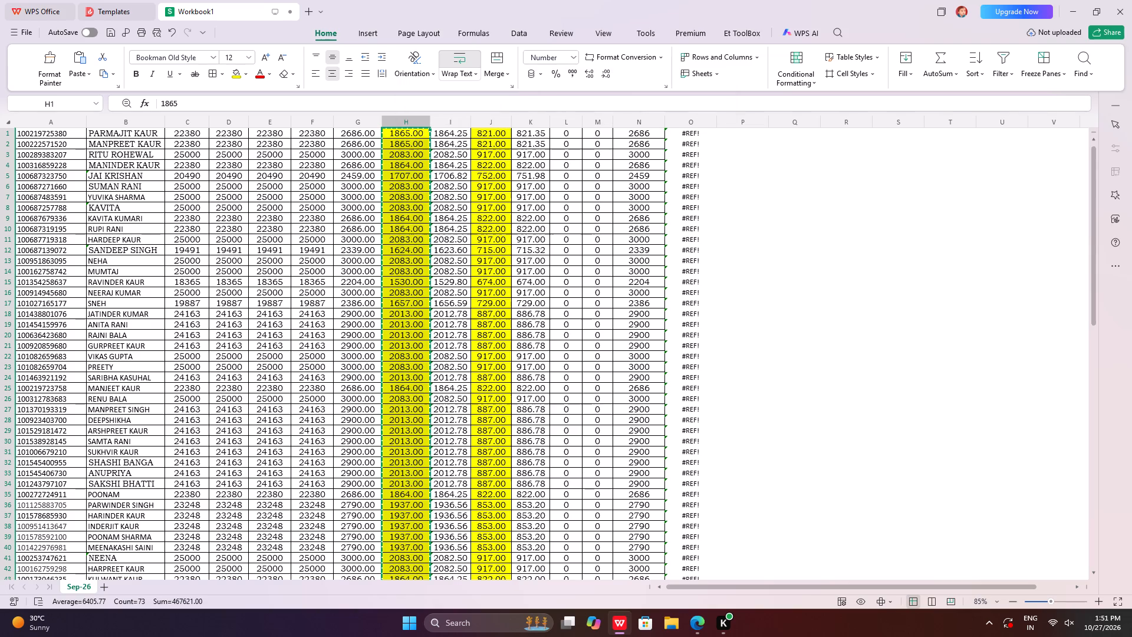
left_click(447, 128)
right_click(447, 128)
right_click(453, 122)
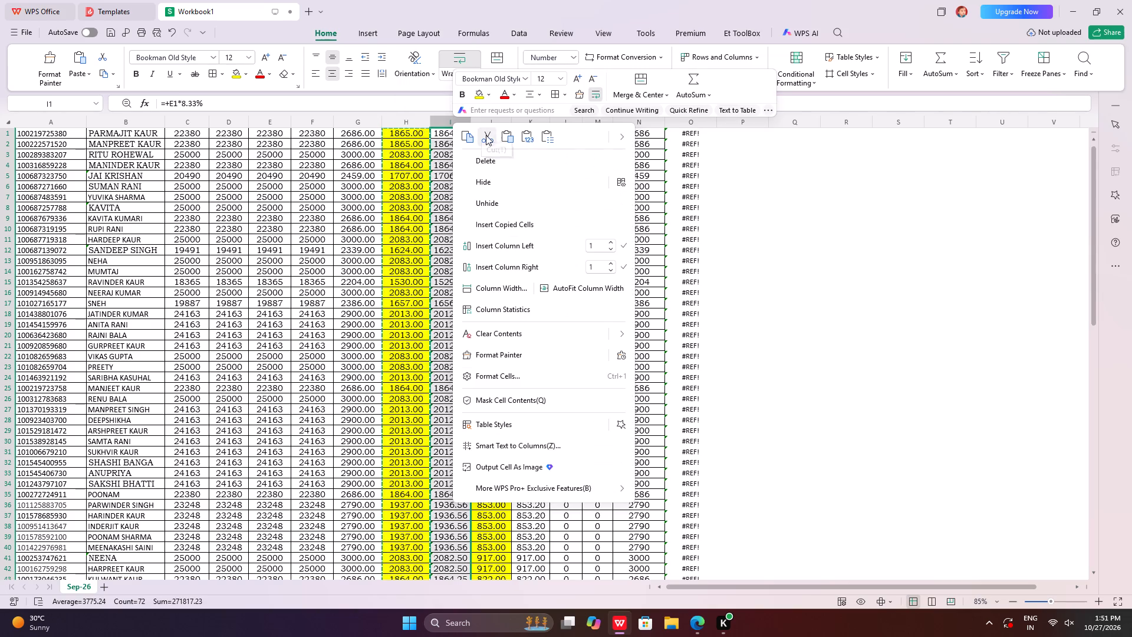
left_click(522, 137)
Delete the yellow helper column H that holds the rounded 8.33% contributions.
left_click(406, 126)
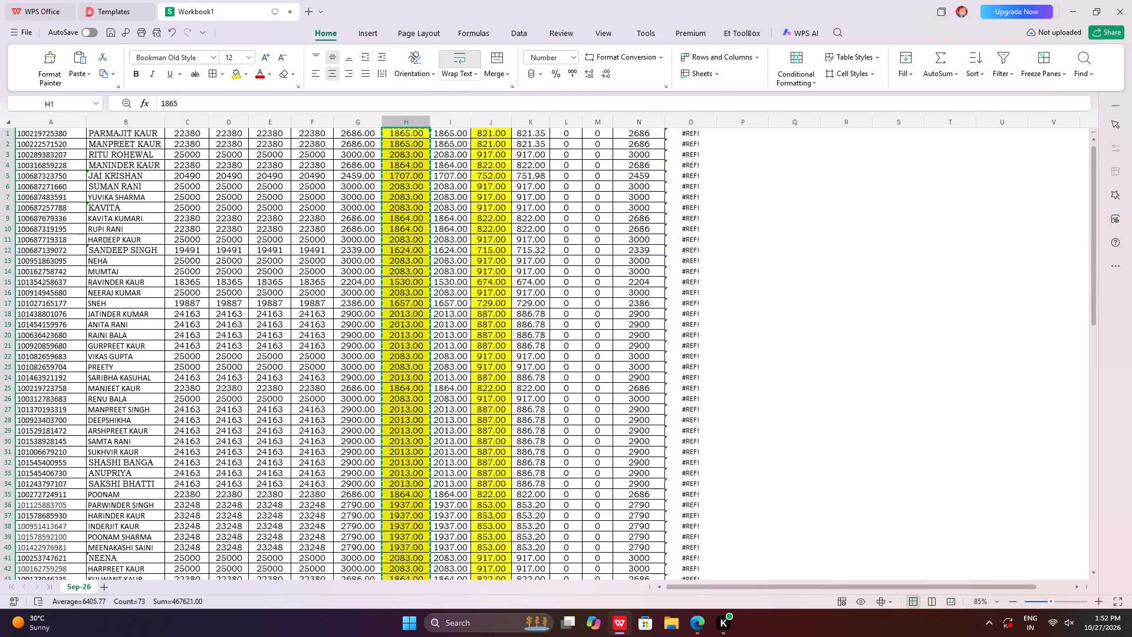
right_click(406, 126)
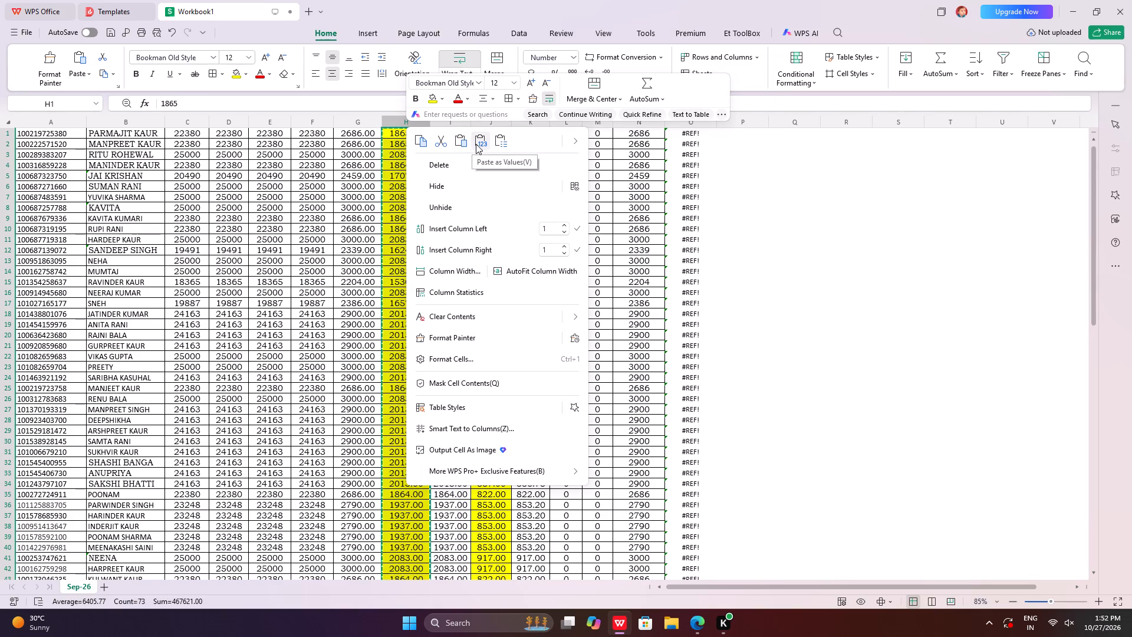
left_click(441, 160)
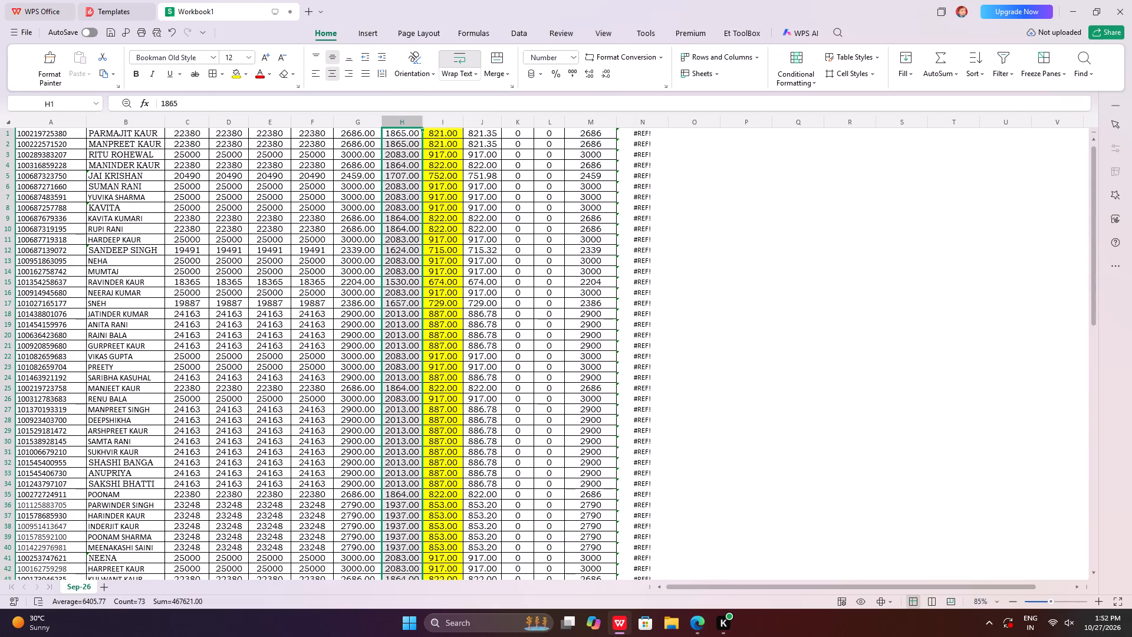
Copy the yellow rounded column I and paste it as values over the 3.67% contributions in column J.
left_click(443, 124)
right_click(443, 124)
left_click(458, 137)
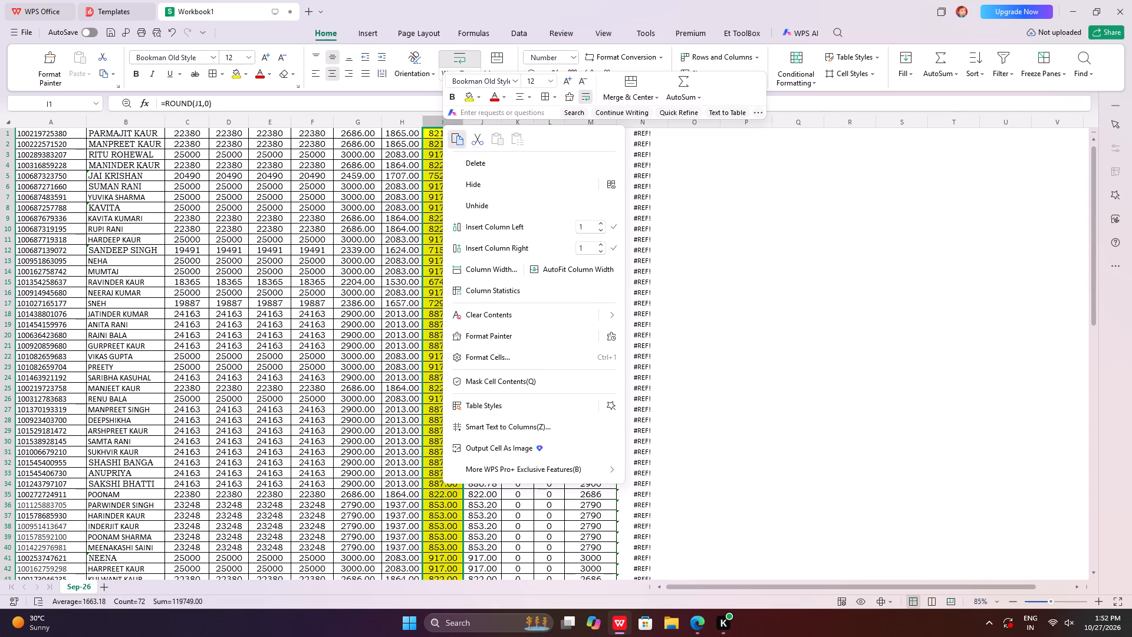
left_click(481, 126)
right_click(481, 126)
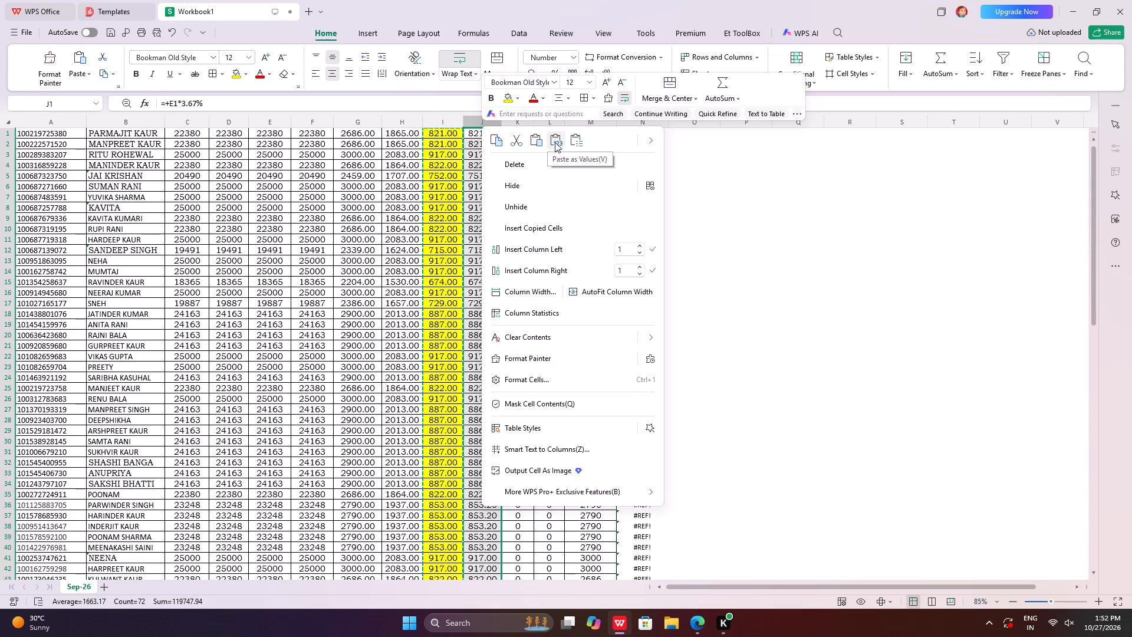
left_click(557, 143)
Delete the yellow helper column I that holds the rounded 3.67% contributions.
left_click(443, 122)
right_click(443, 122)
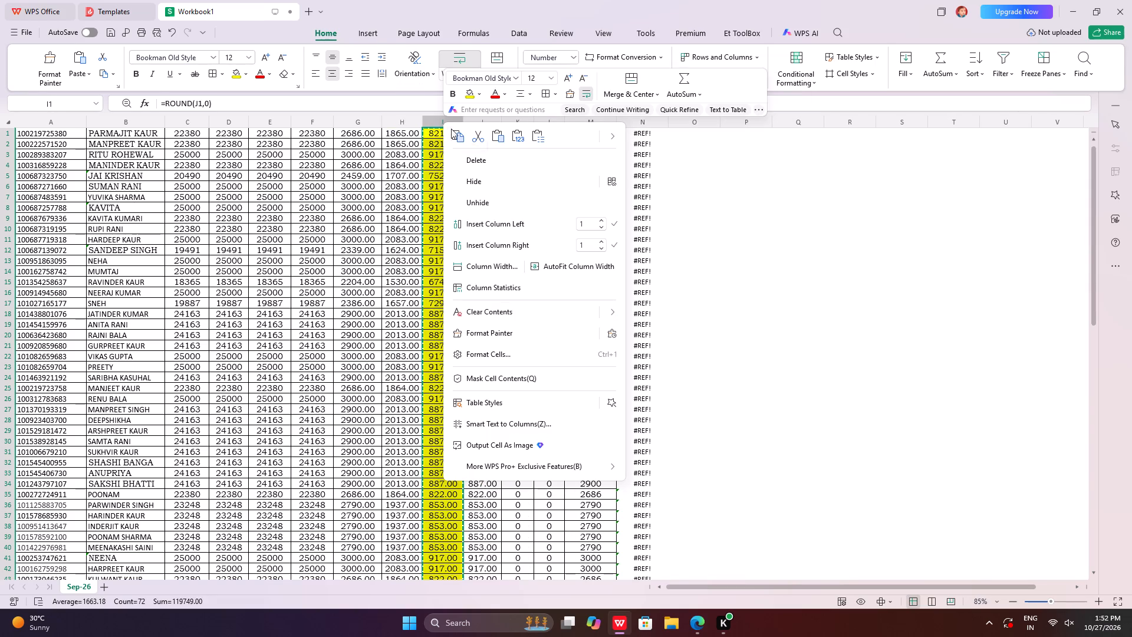
left_click(473, 157)
Clear the broken #REF! check formulas from all of column M.
scroll(576, 225, "up", 13)
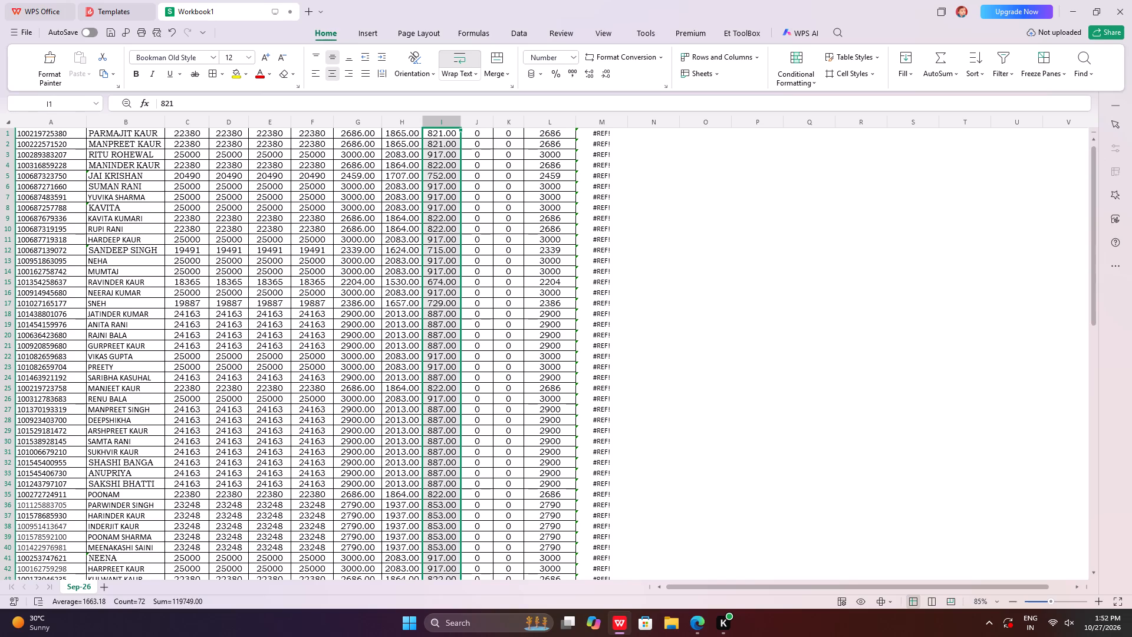
left_click(604, 139)
left_click(604, 130)
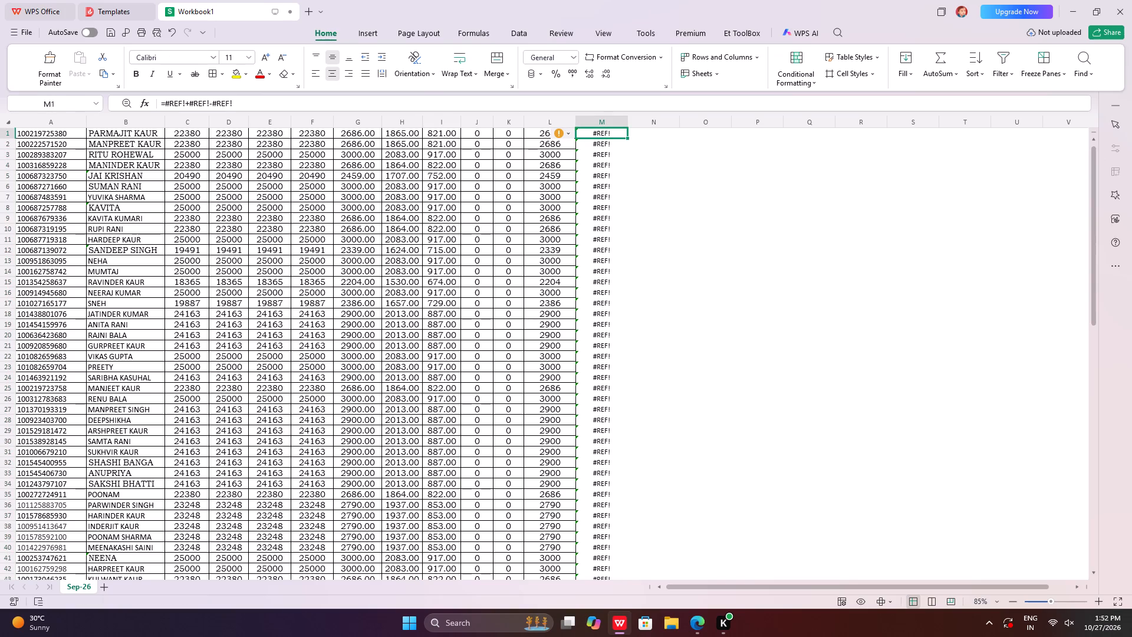
left_click(593, 224)
left_click(596, 119)
key("Delete")
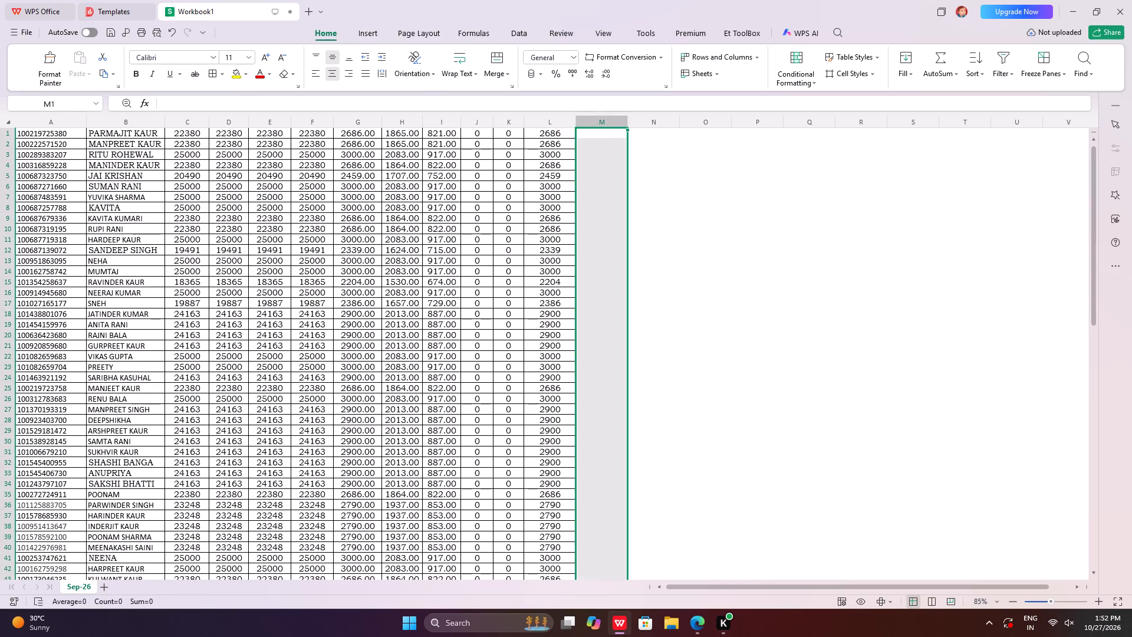
left_click(648, 193)
Examine the sum formulas in L1 and L2.
scroll(528, 170, "up", 7)
left_click(539, 127)
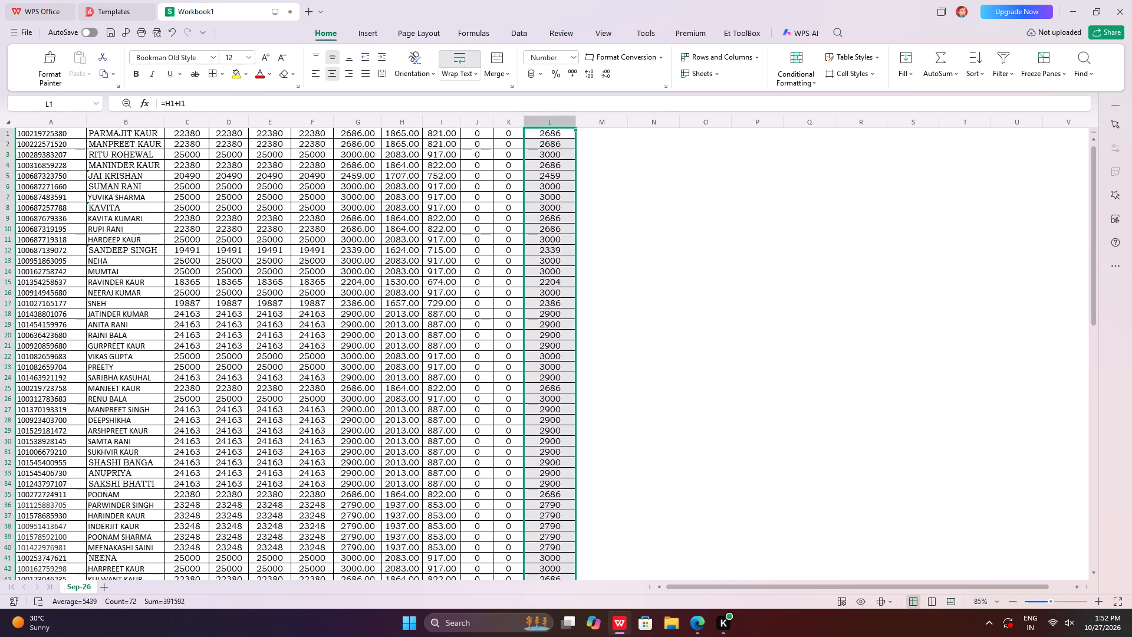
left_click(549, 139)
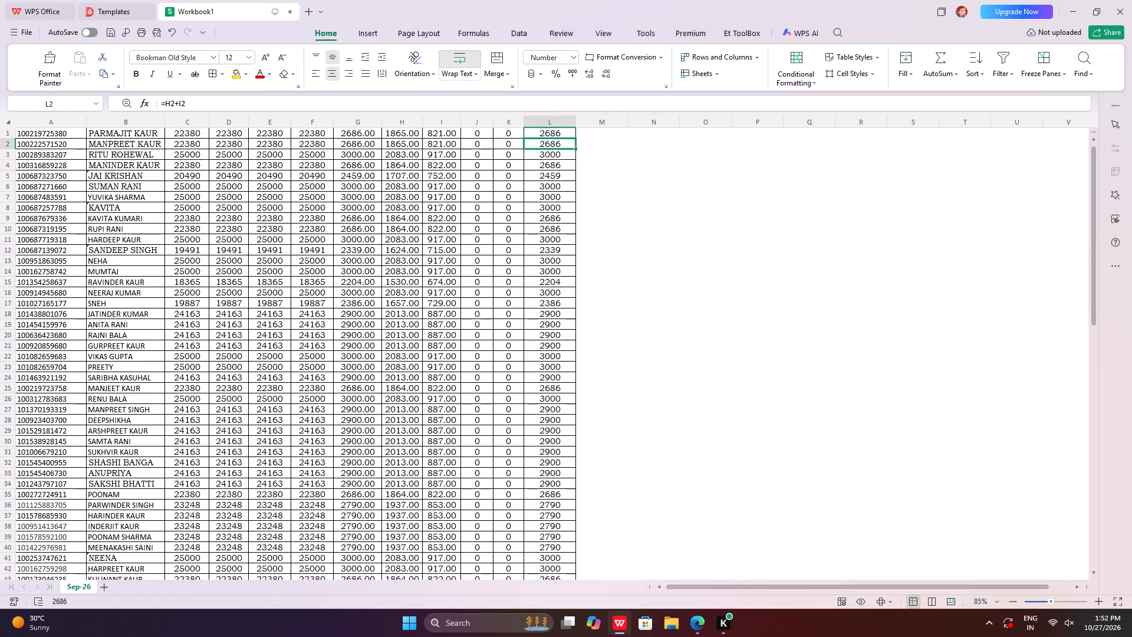
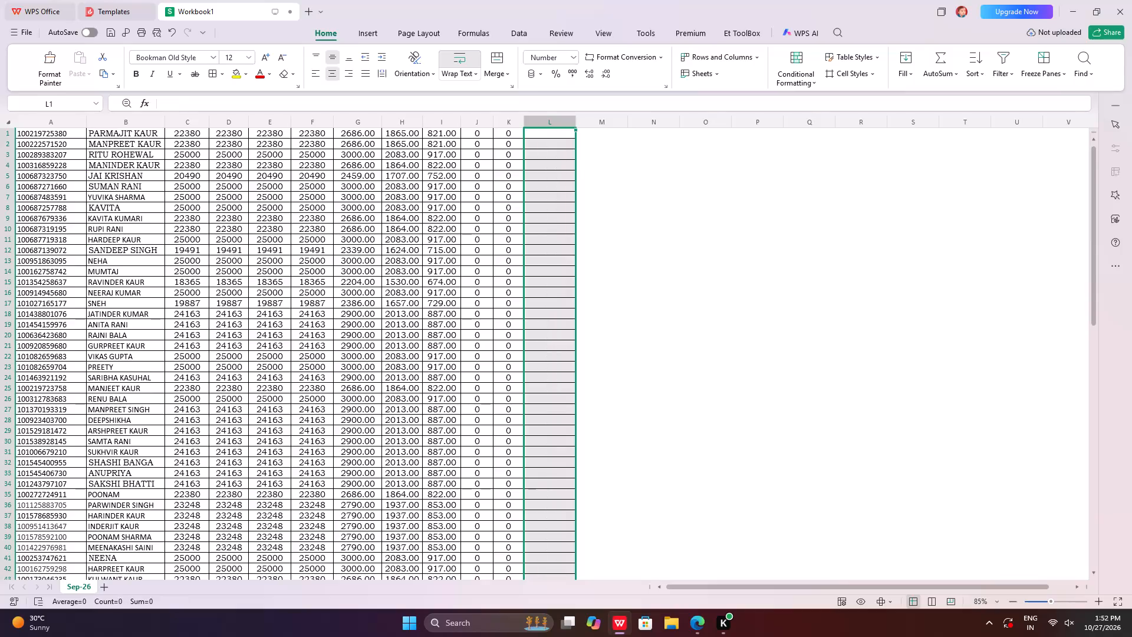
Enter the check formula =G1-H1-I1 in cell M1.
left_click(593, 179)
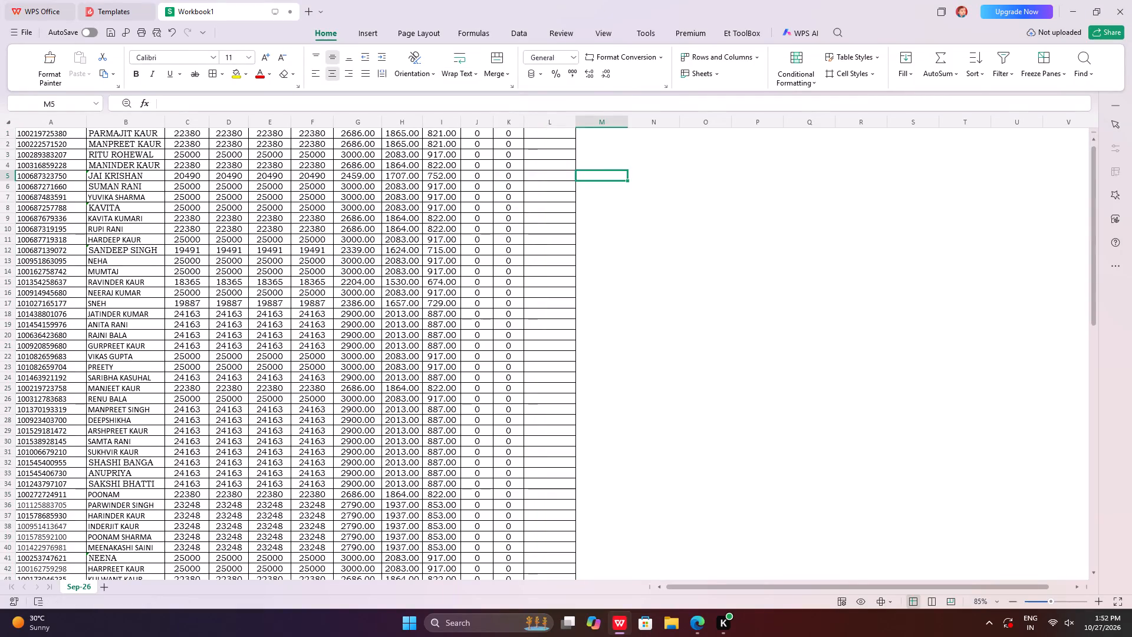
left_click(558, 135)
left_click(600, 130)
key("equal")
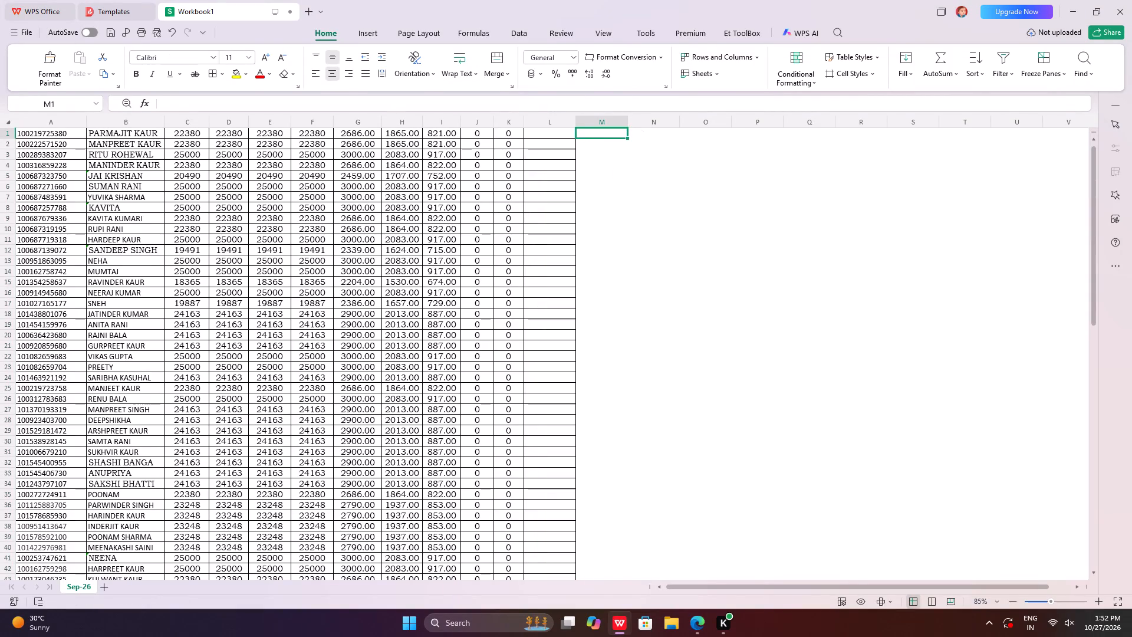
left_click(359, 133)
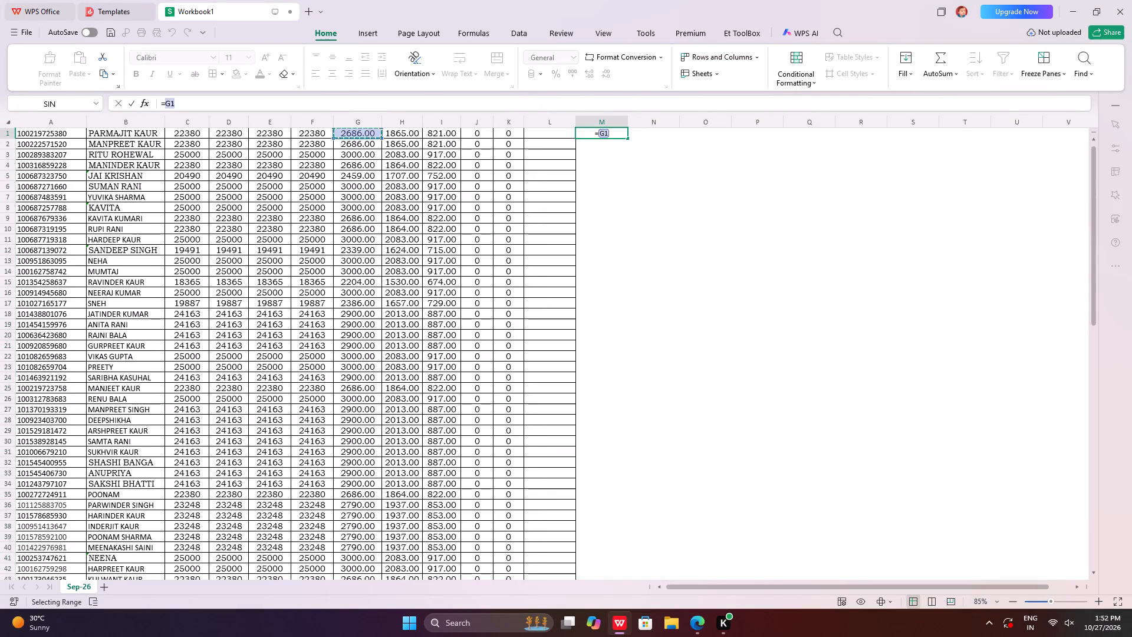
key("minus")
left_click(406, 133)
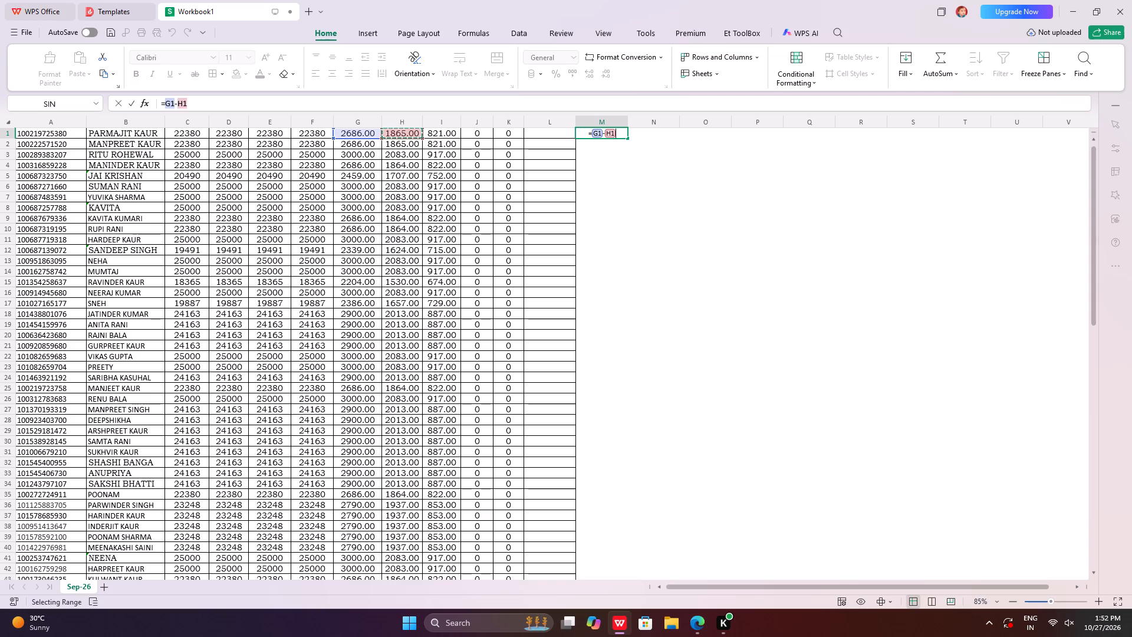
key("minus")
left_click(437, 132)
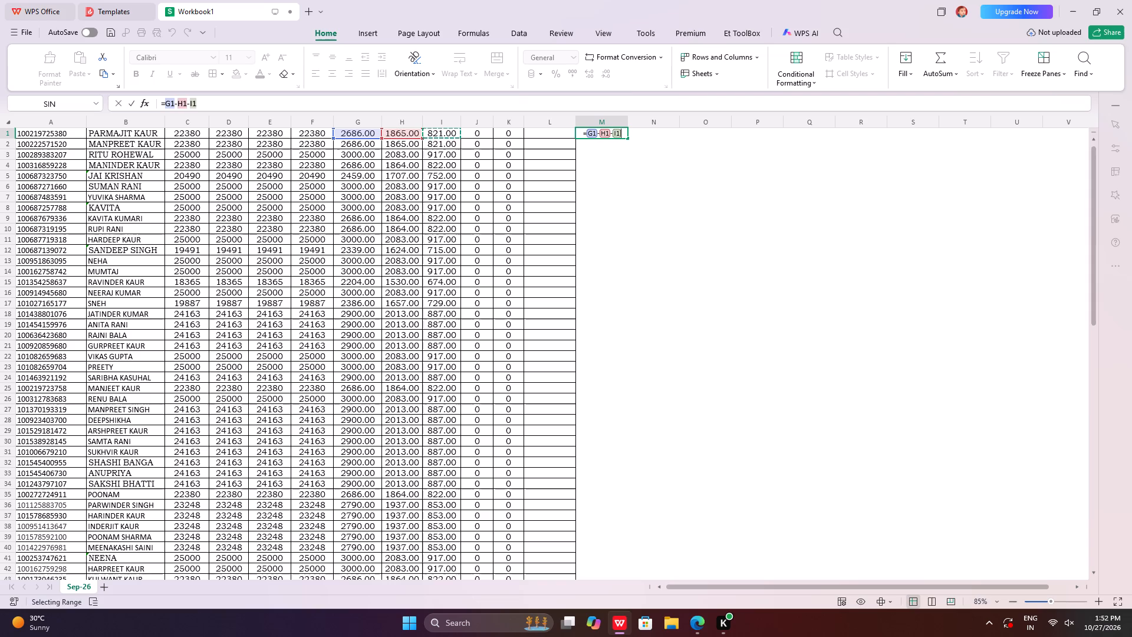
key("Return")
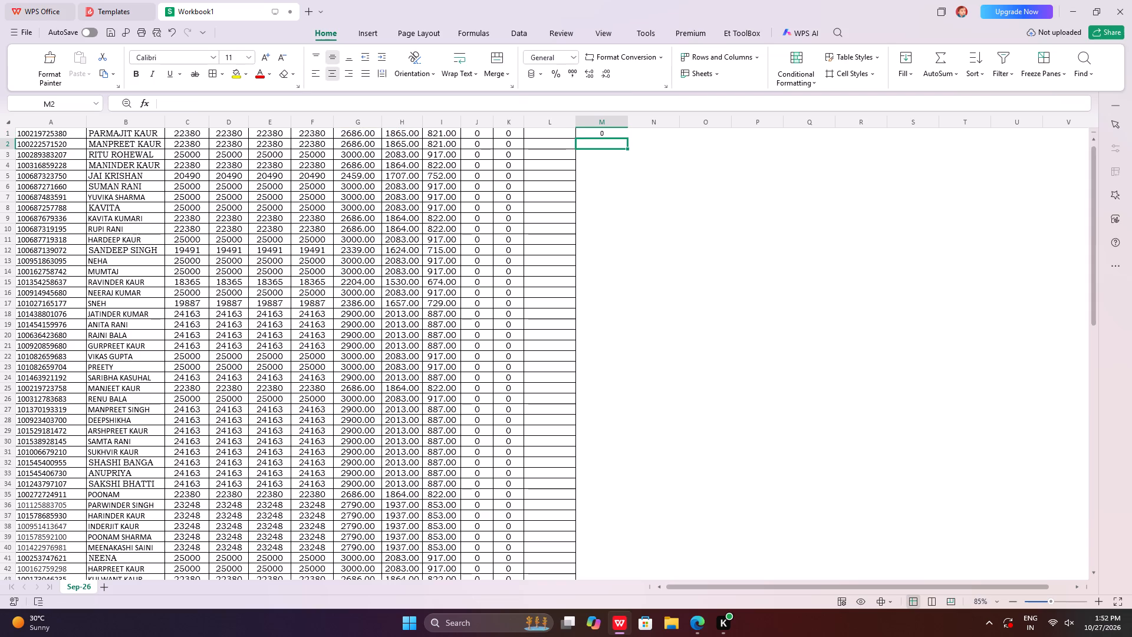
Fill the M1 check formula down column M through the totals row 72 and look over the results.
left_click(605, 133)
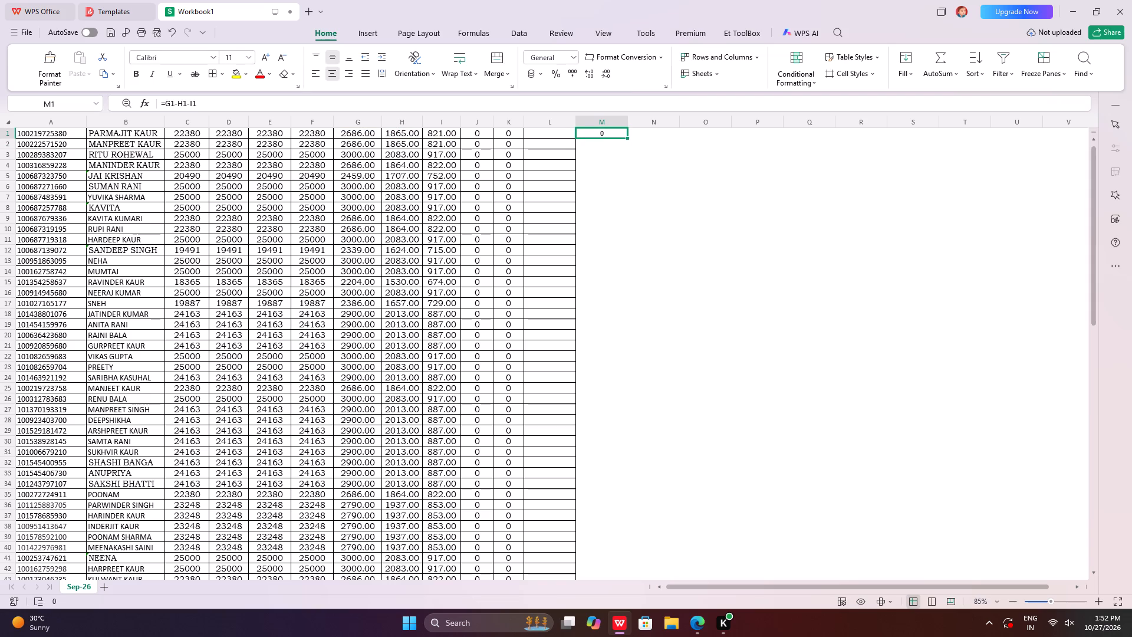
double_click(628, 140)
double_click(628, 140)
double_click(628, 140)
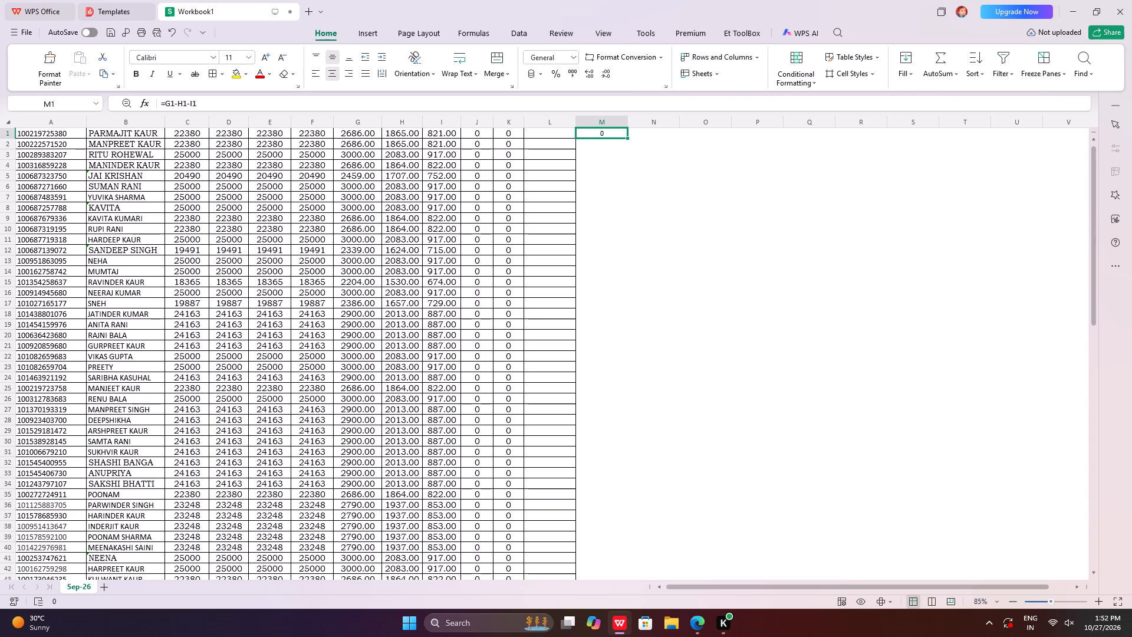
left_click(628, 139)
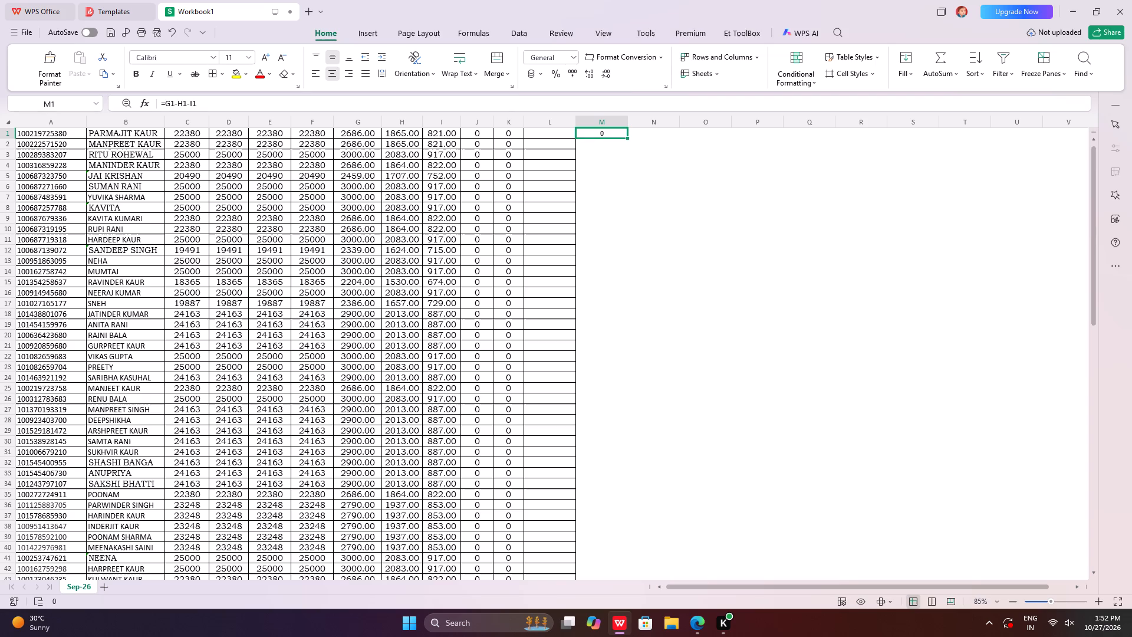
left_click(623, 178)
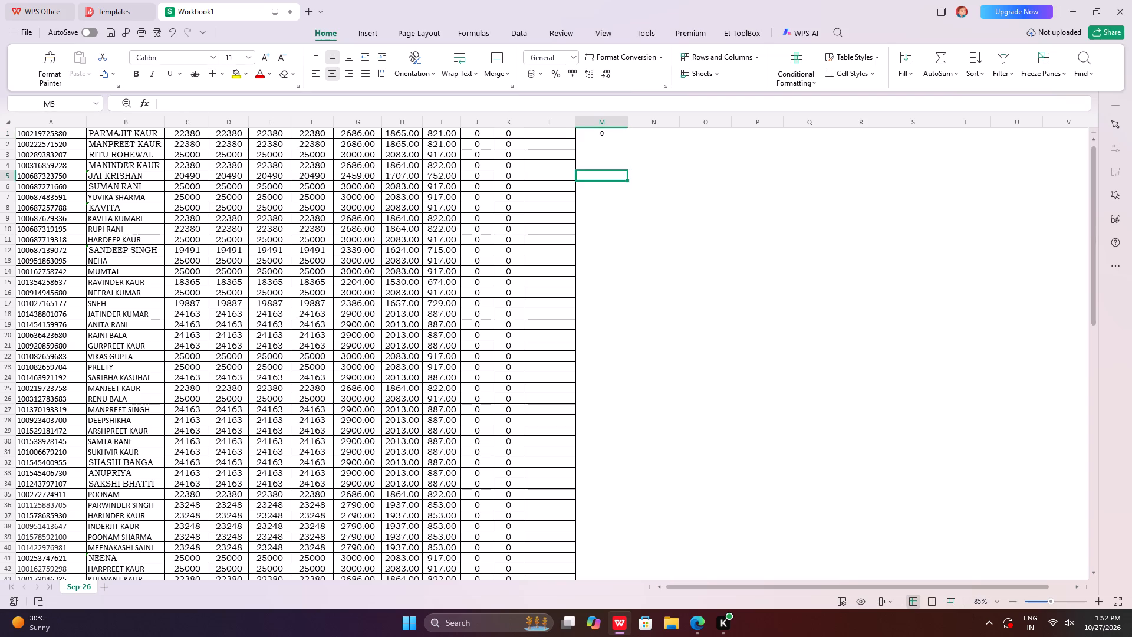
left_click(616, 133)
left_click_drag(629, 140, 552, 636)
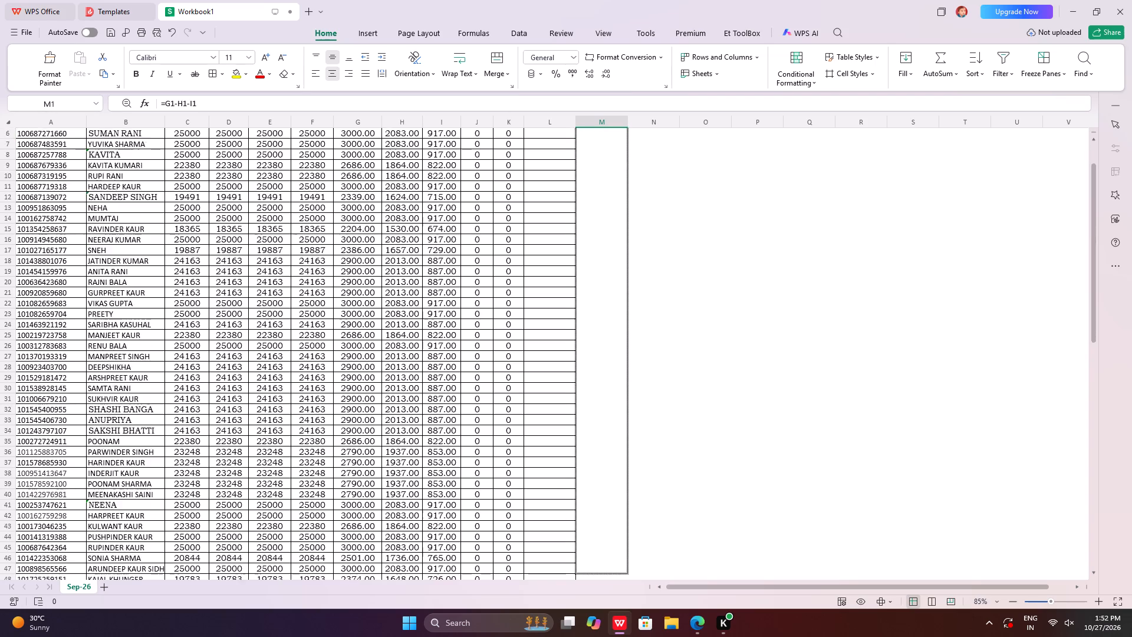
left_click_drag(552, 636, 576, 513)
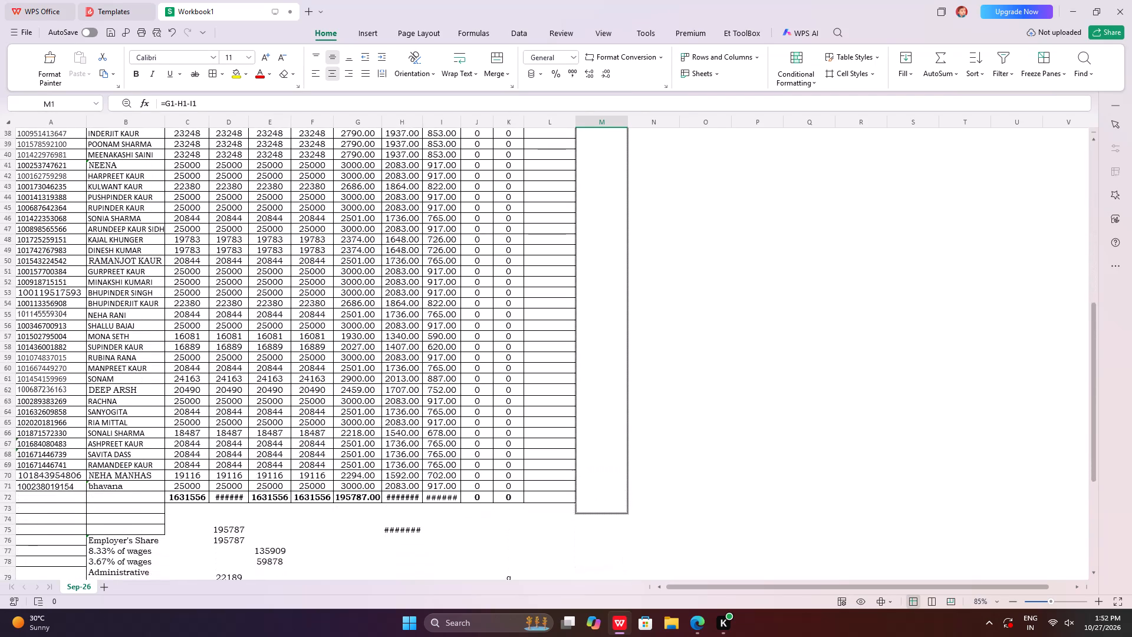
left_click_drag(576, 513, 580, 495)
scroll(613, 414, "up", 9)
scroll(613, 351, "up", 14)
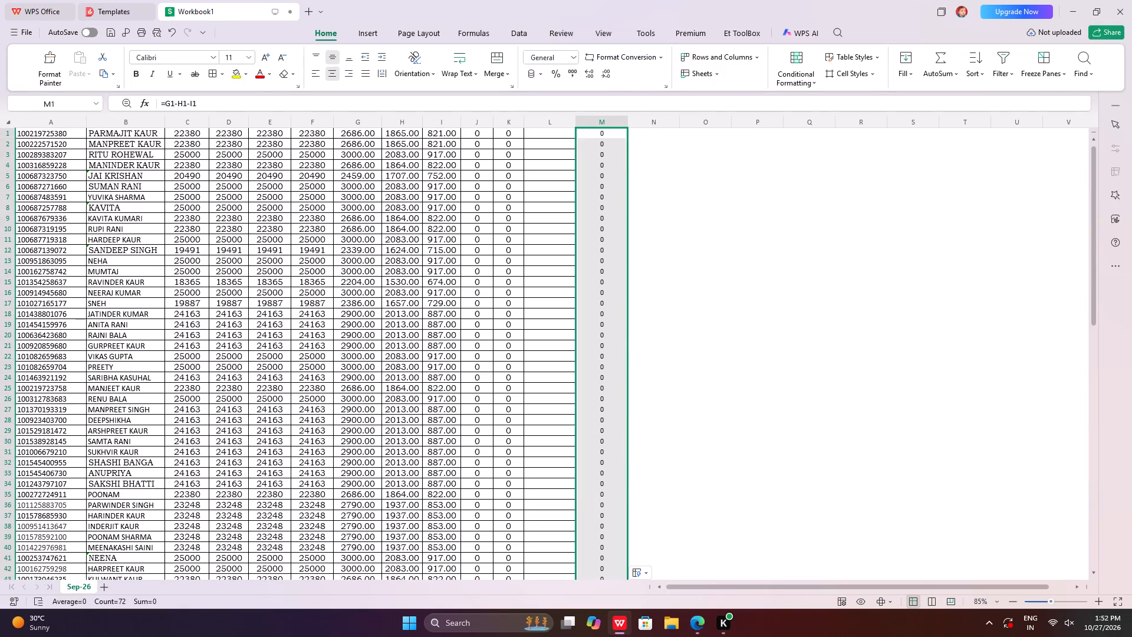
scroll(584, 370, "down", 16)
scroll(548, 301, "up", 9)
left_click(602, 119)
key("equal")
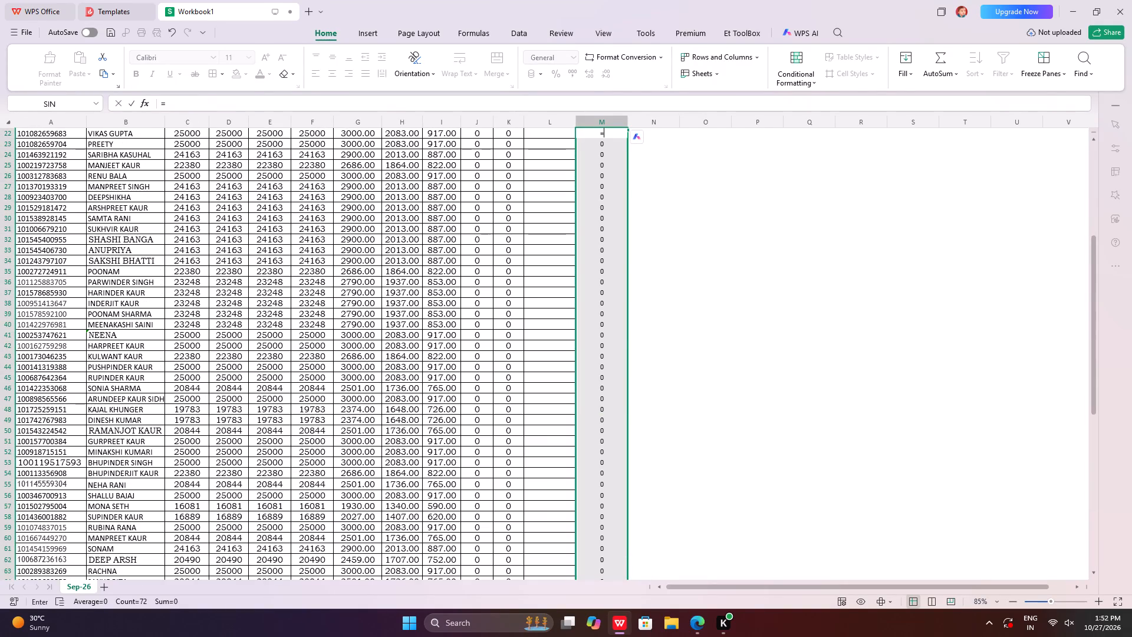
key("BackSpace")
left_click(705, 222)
Widen columns D, H and I enough to show their row 72 totals in full.
scroll(469, 324, "down", 4)
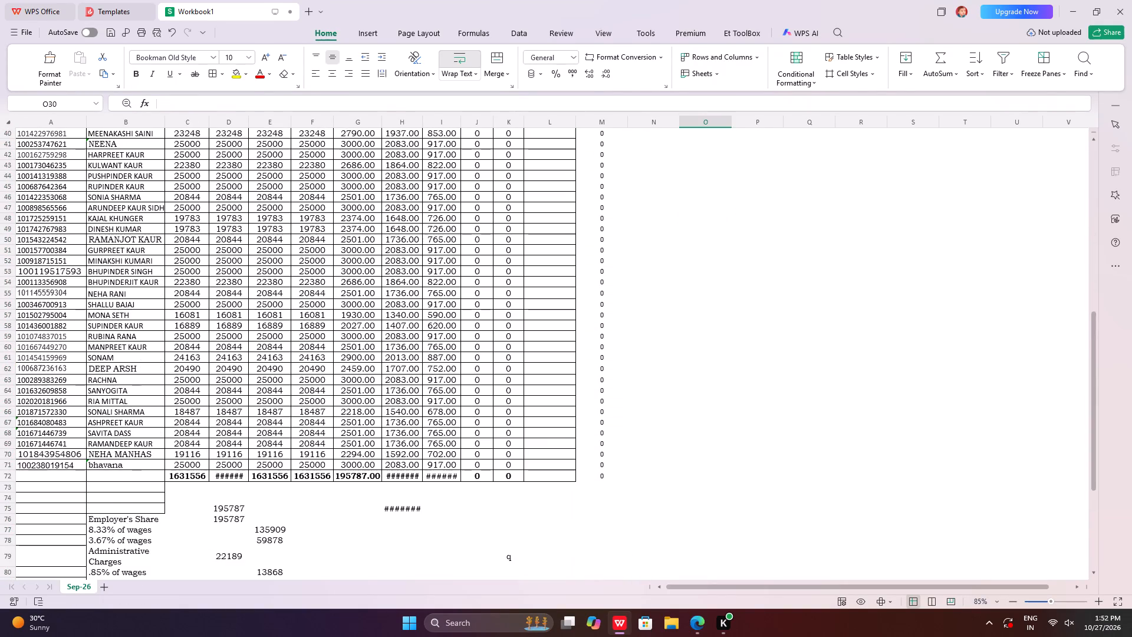
scroll(450, 366, "down", 6)
double_click(229, 380)
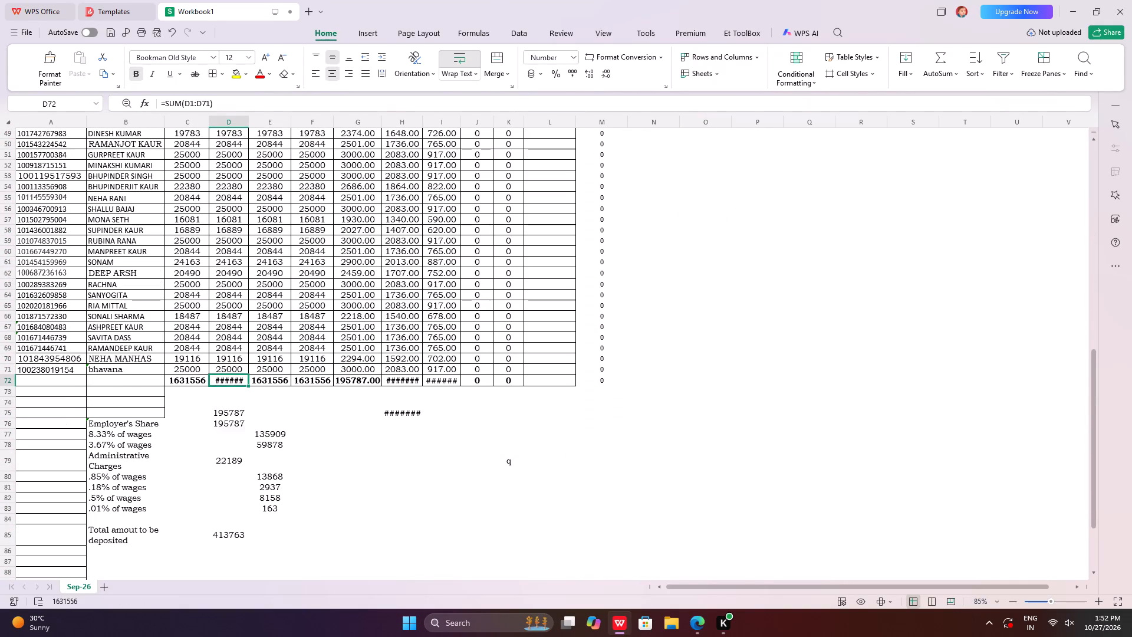
key("Return")
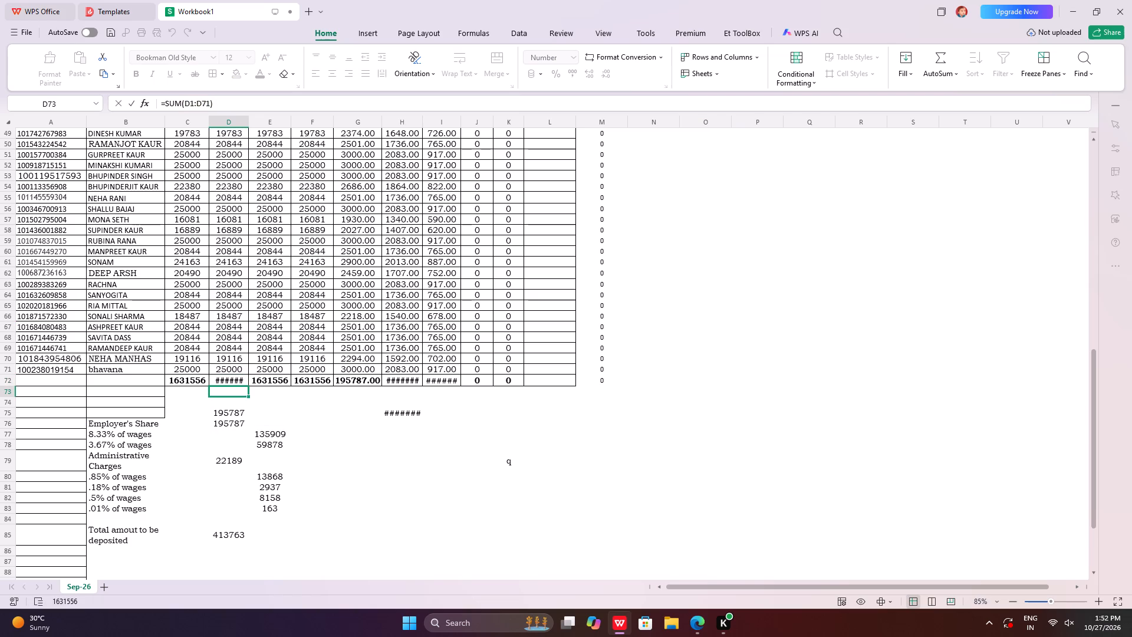
left_click_drag(248, 122, 263, 124)
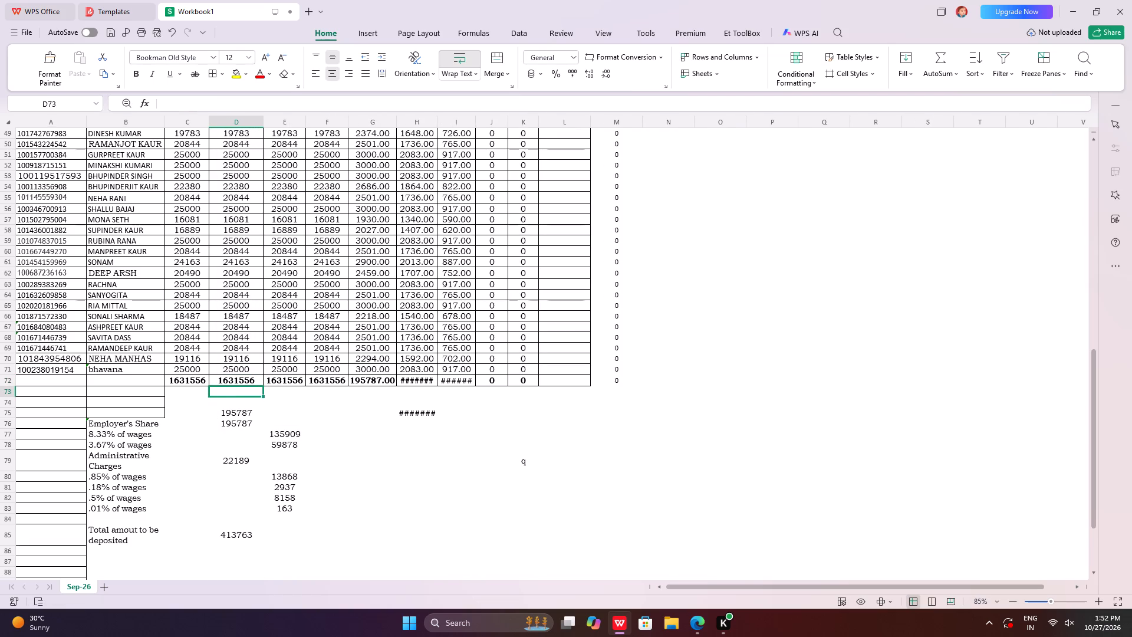
left_click_drag(436, 120, 443, 120)
left_click_drag(484, 120, 499, 125)
left_click_drag(442, 120, 450, 123)
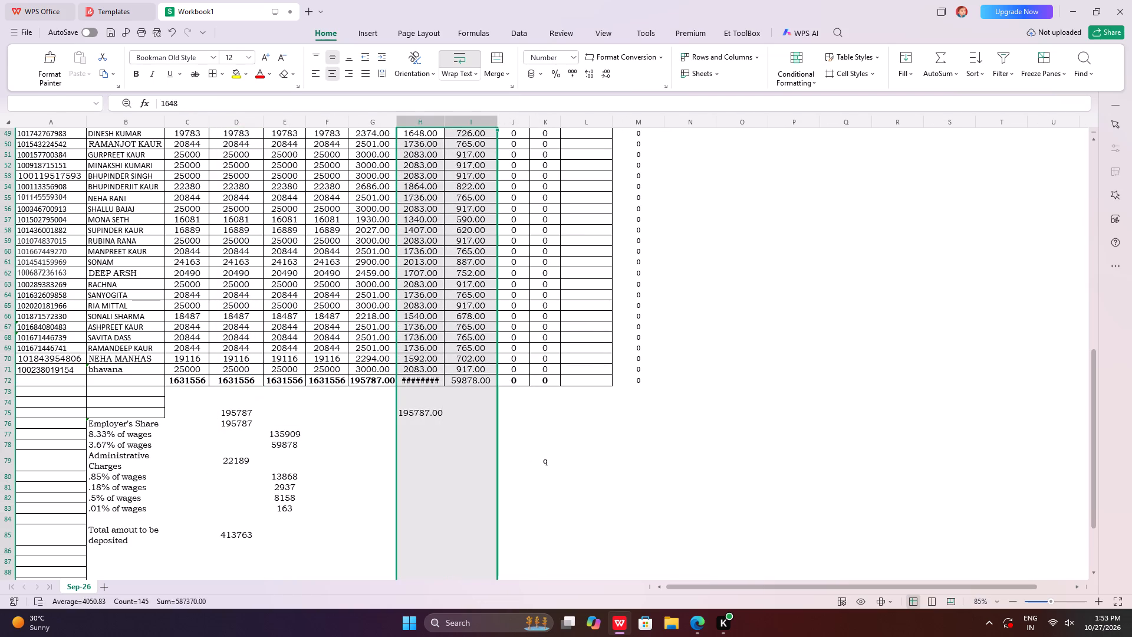
left_click_drag(442, 123, 453, 127)
left_click(559, 437)
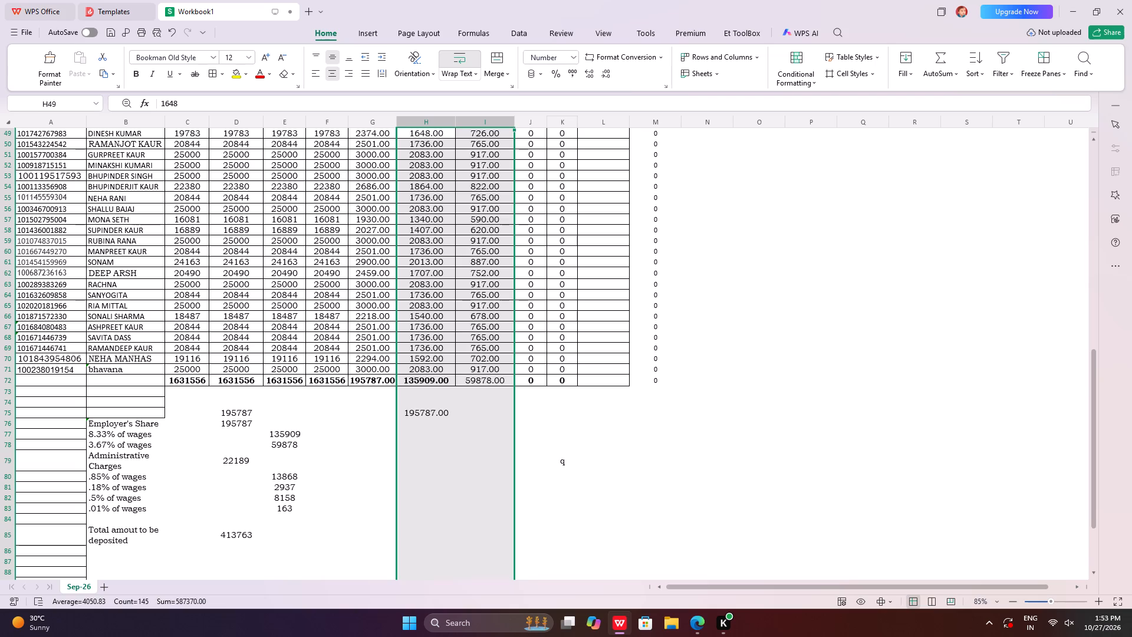
Check the combined sum of the totals in H72 and I72.
left_click_drag(425, 379, 488, 379)
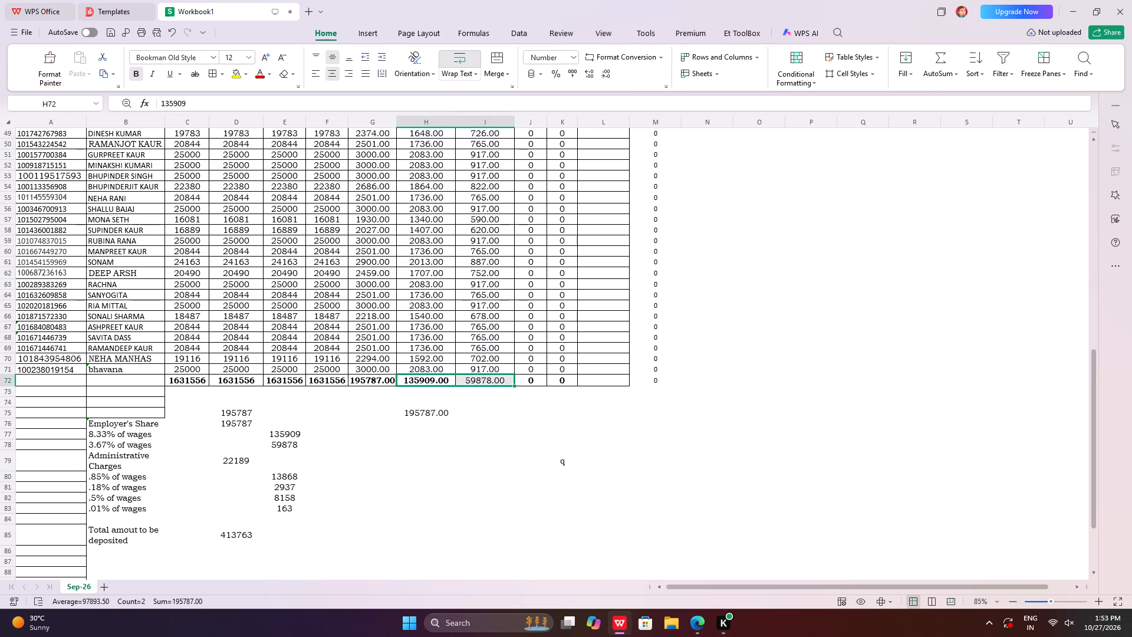
Delete the stray letter q from cell K79.
left_click(564, 462)
key("Delete")
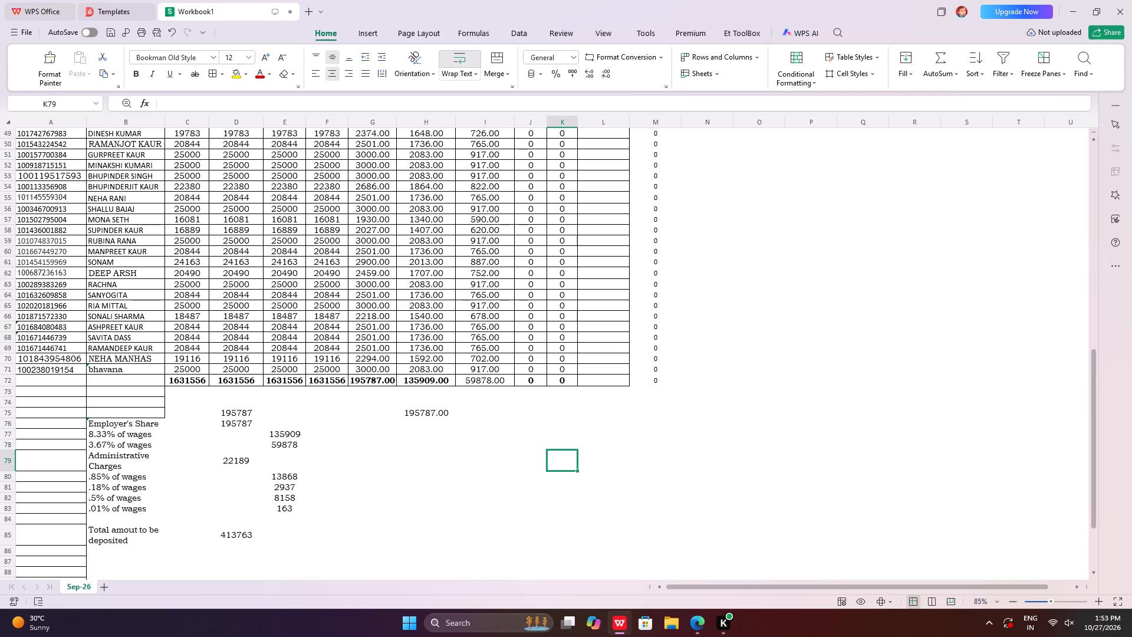
Clear the check formulas from all of column M.
scroll(714, 155, "up", 5)
scroll(666, 83, "up", 2)
left_click(654, 123)
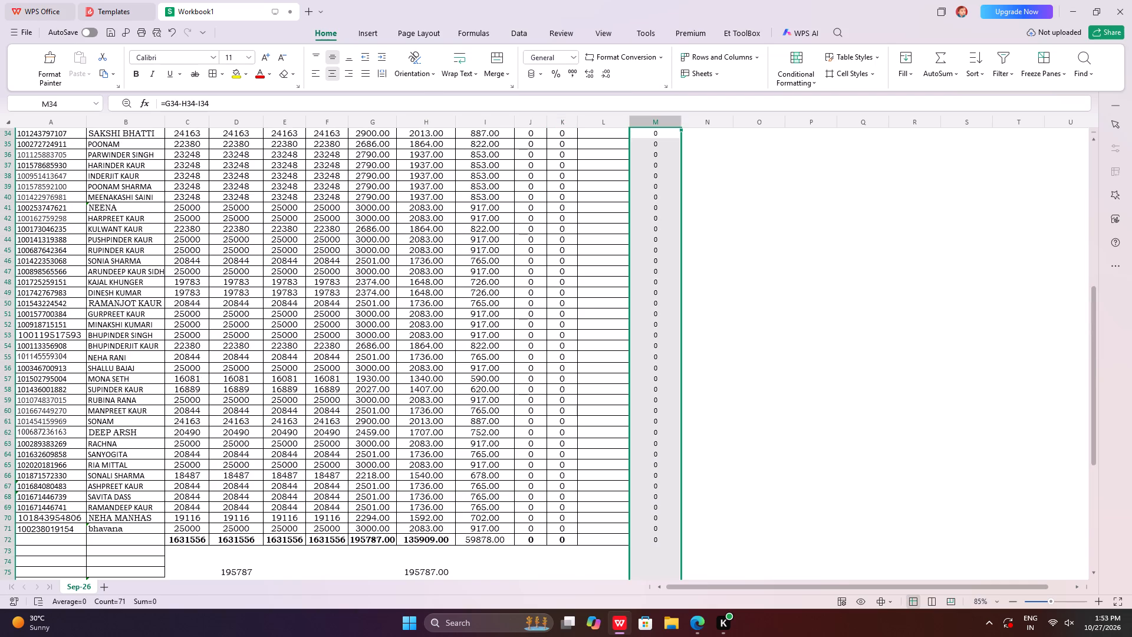
key("Delete")
Save the workbook to the Desktop as an Excel workbook (*.xlsx) named "epf 3000".
left_click(21, 33)
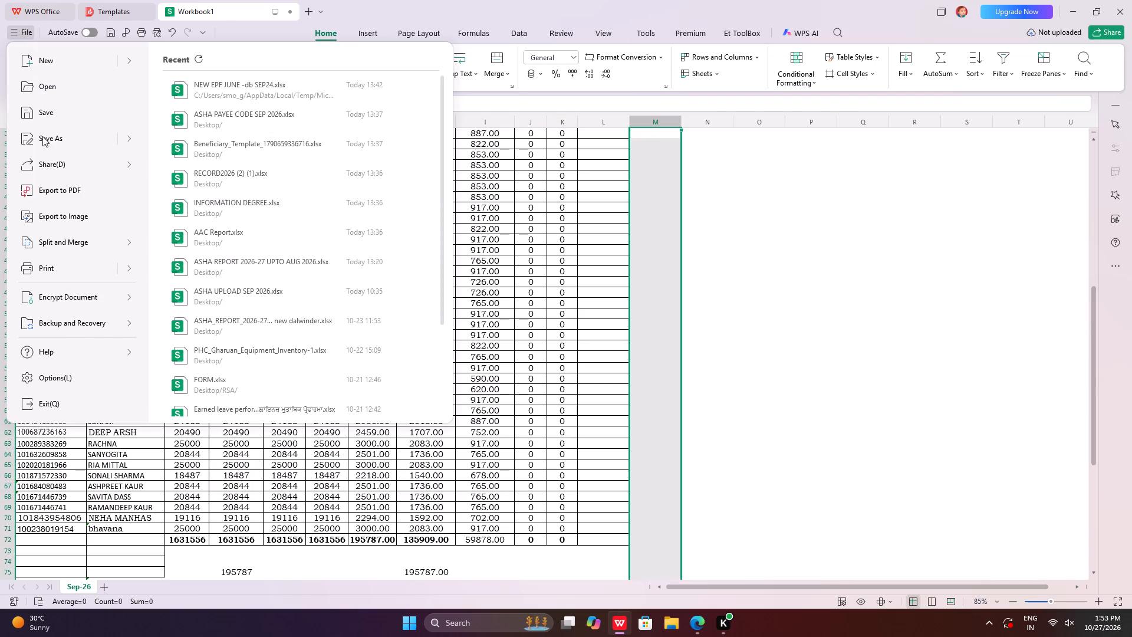
left_click(42, 136)
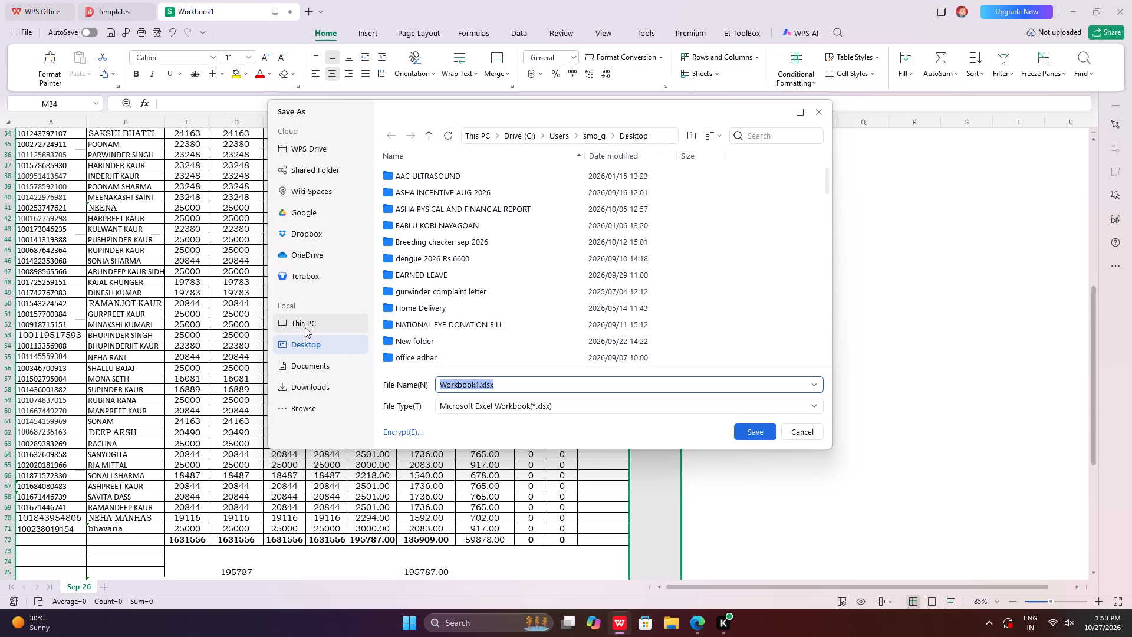
left_click(305, 345)
double_click(477, 384)
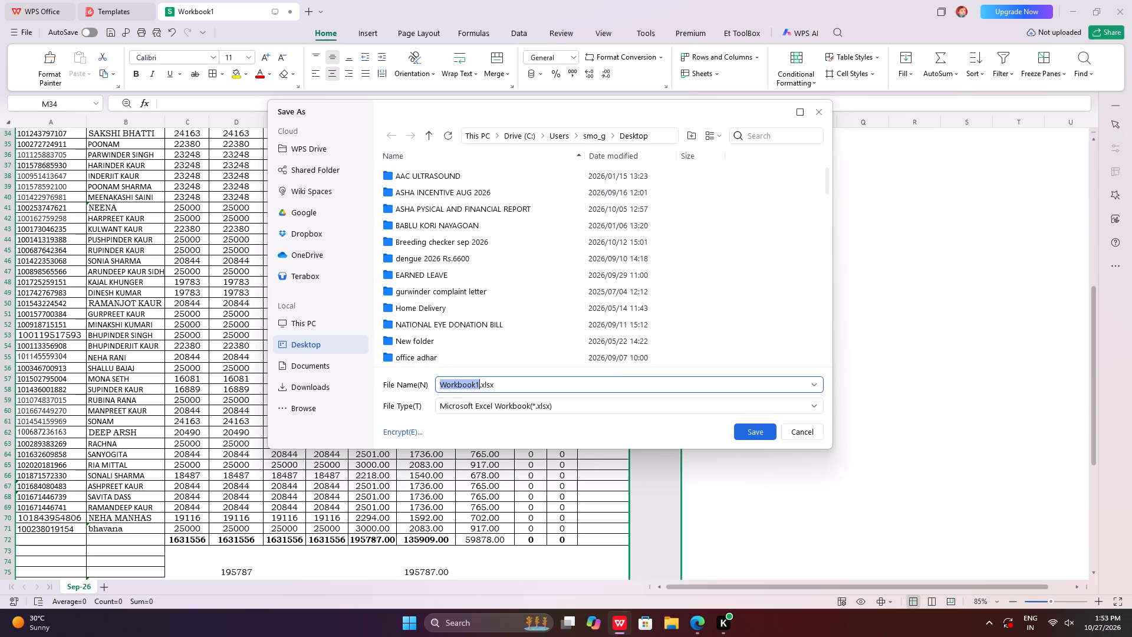
triple_click(477, 383)
type("epf")
key("space")
key("space")
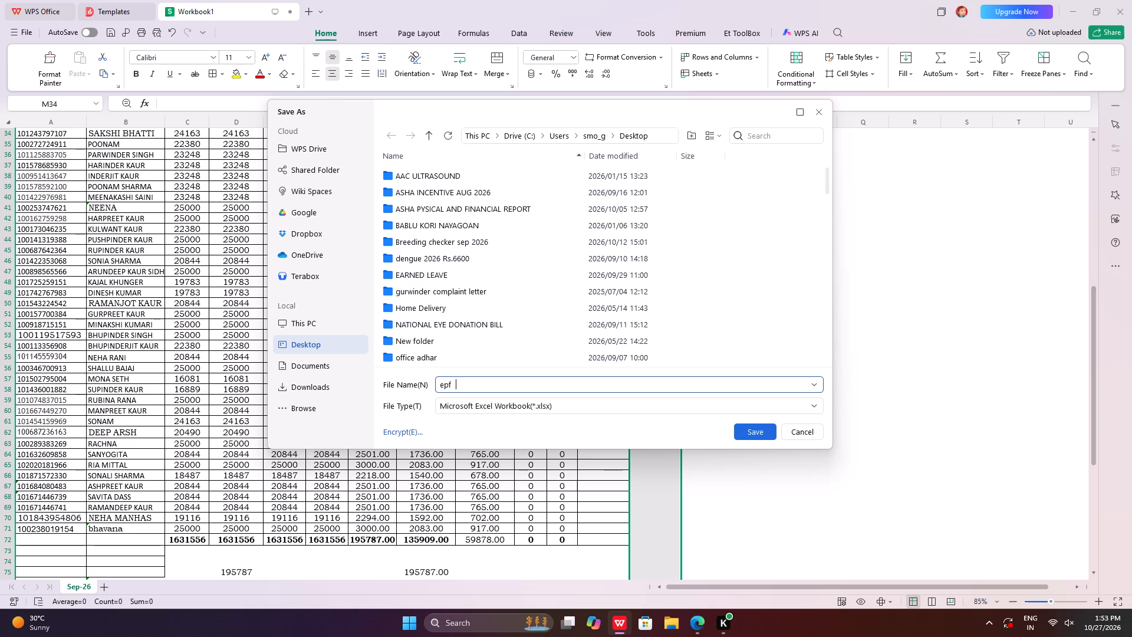
type("3000")
left_click(313, 345)
left_click(758, 432)
left_click(733, 406)
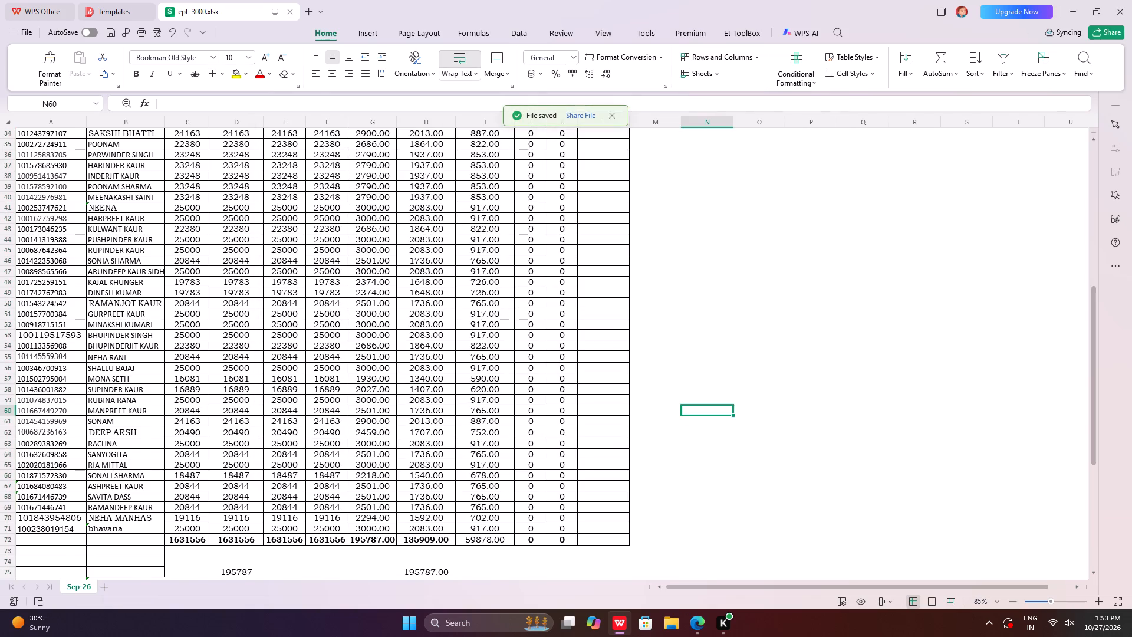
Review the saved Sep-26 sheet and check the combined sum of the totals in H72 and I72.
scroll(736, 373, "up", 20)
scroll(736, 373, "up", 14)
left_click(710, 305)
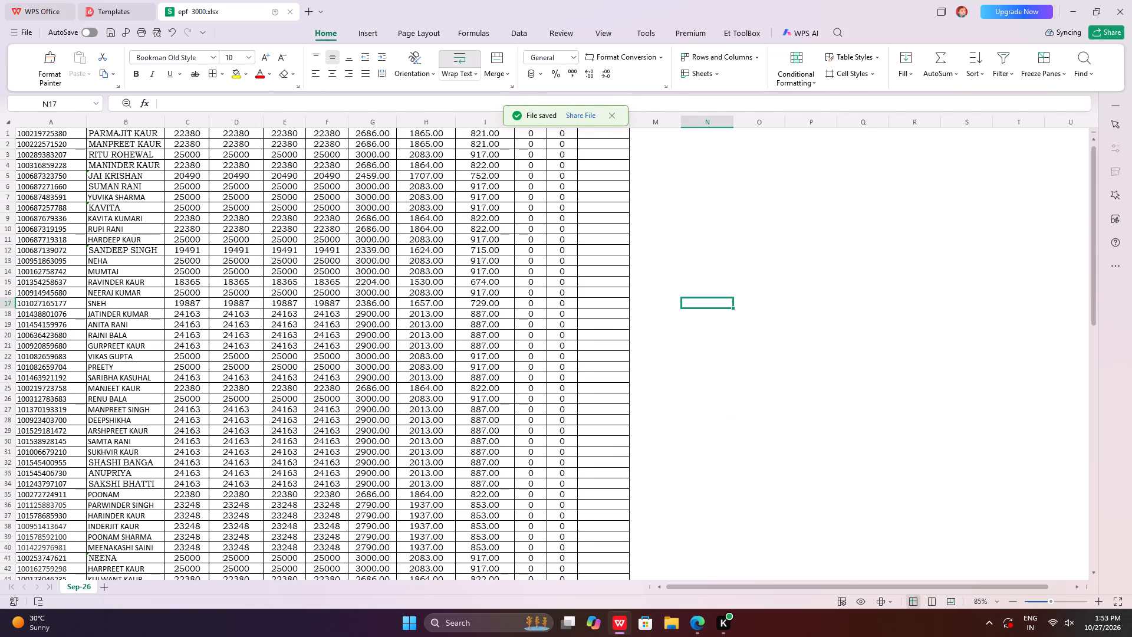
left_click(611, 116)
scroll(493, 321, "up", 7)
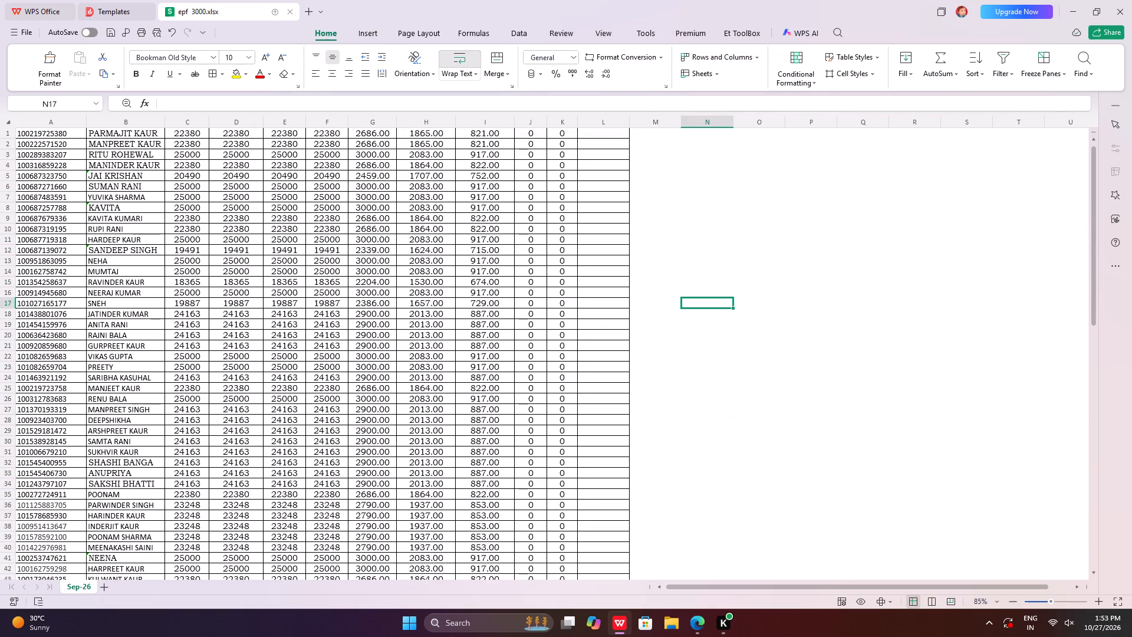
scroll(493, 319, "up", 6)
scroll(495, 346, "down", 13)
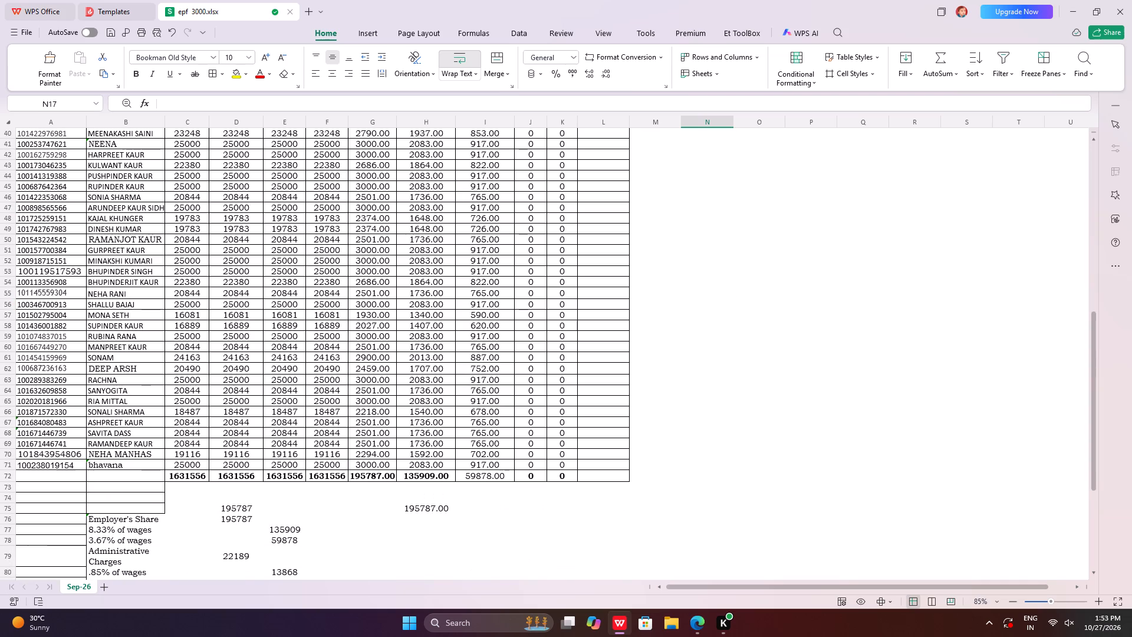
left_click(462, 479)
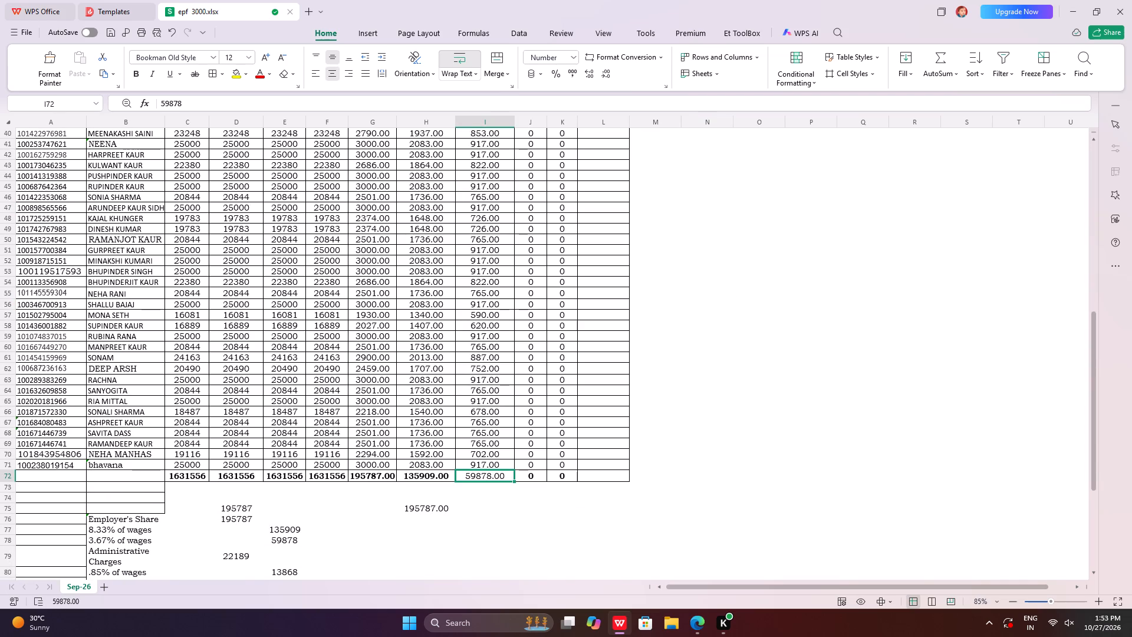
left_click(484, 510)
left_click_drag(436, 480, 468, 478)
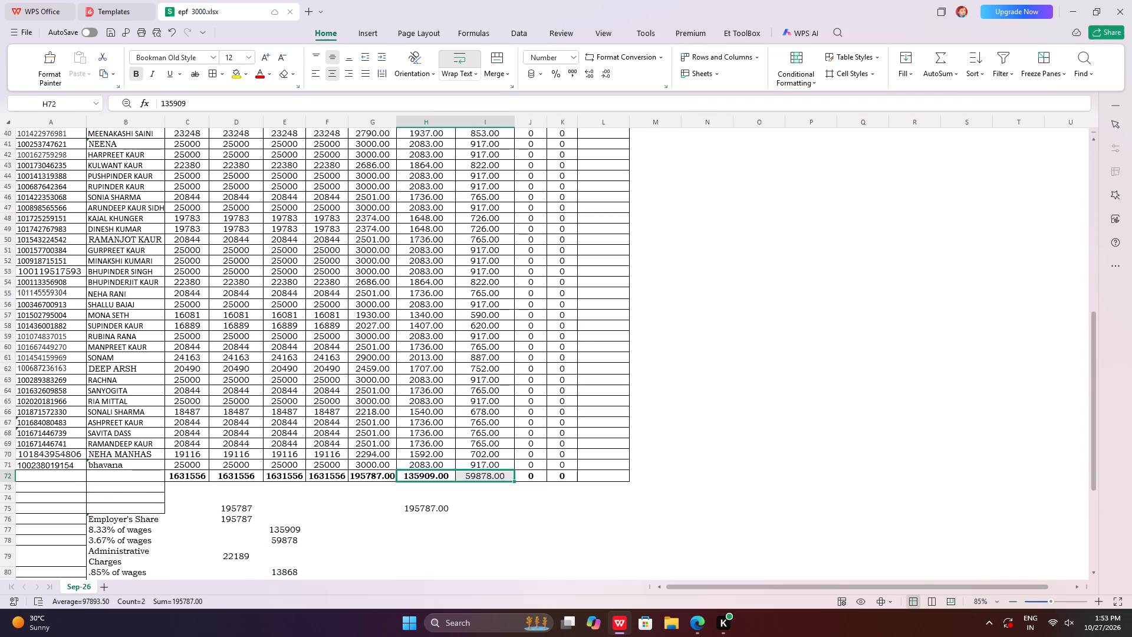
Make the total in cell I72 bold.
left_click(477, 513)
left_click(478, 477)
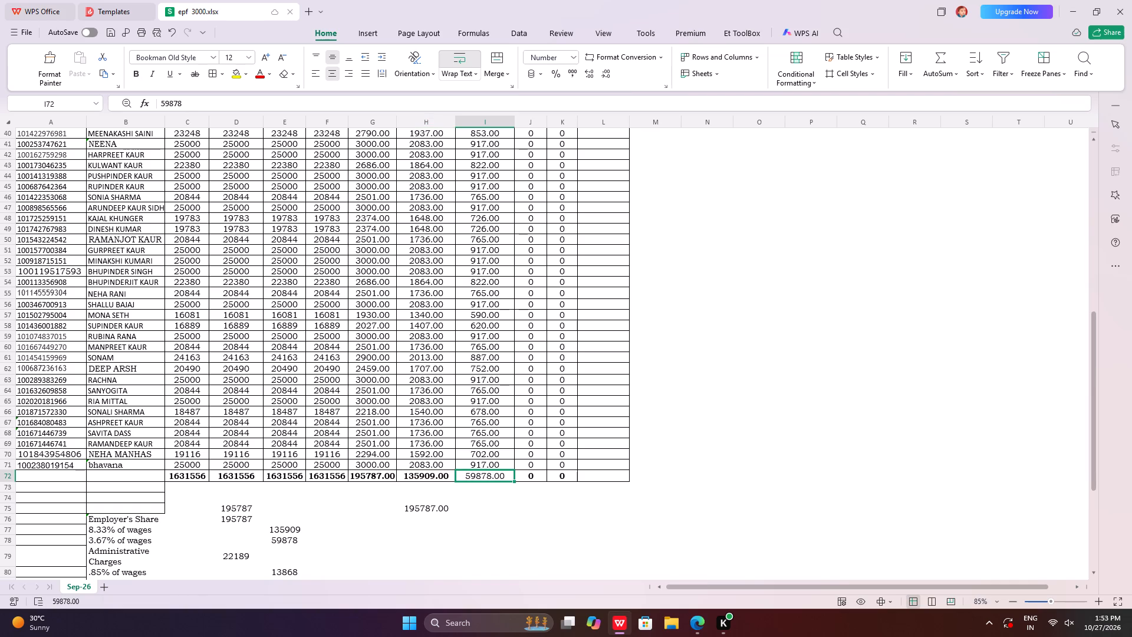
left_click(135, 71)
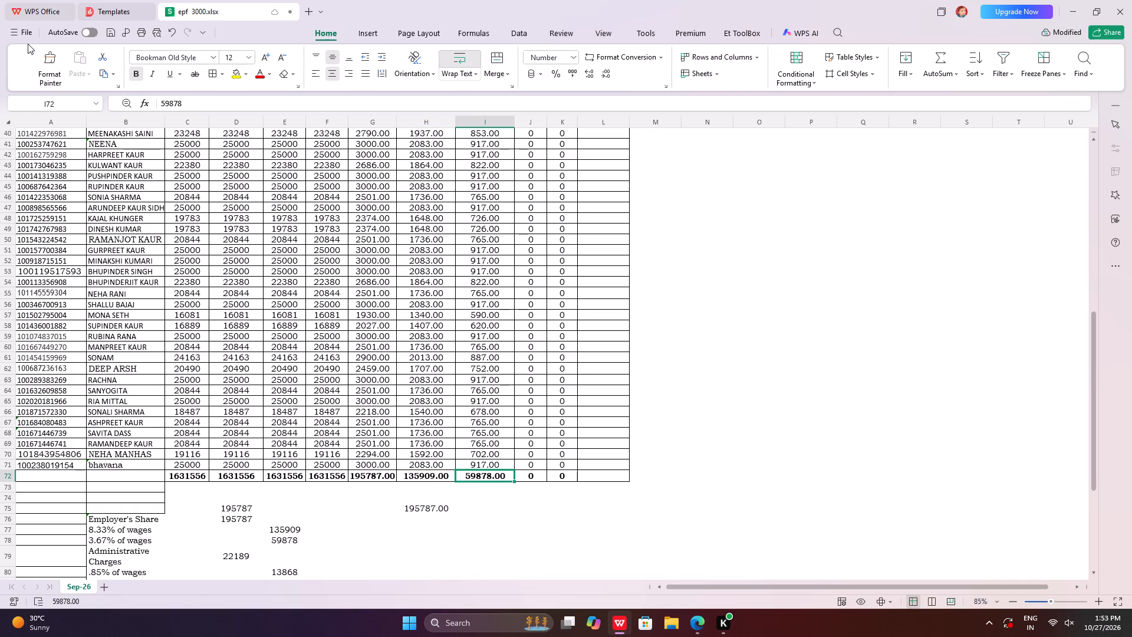
Save the epf 3000 workbook again.
left_click(27, 38)
left_click(45, 117)
Review the Sep-26 sheet from the first employee row down to the totals row and the contribution summary beneath it.
scroll(483, 329, "up", 3)
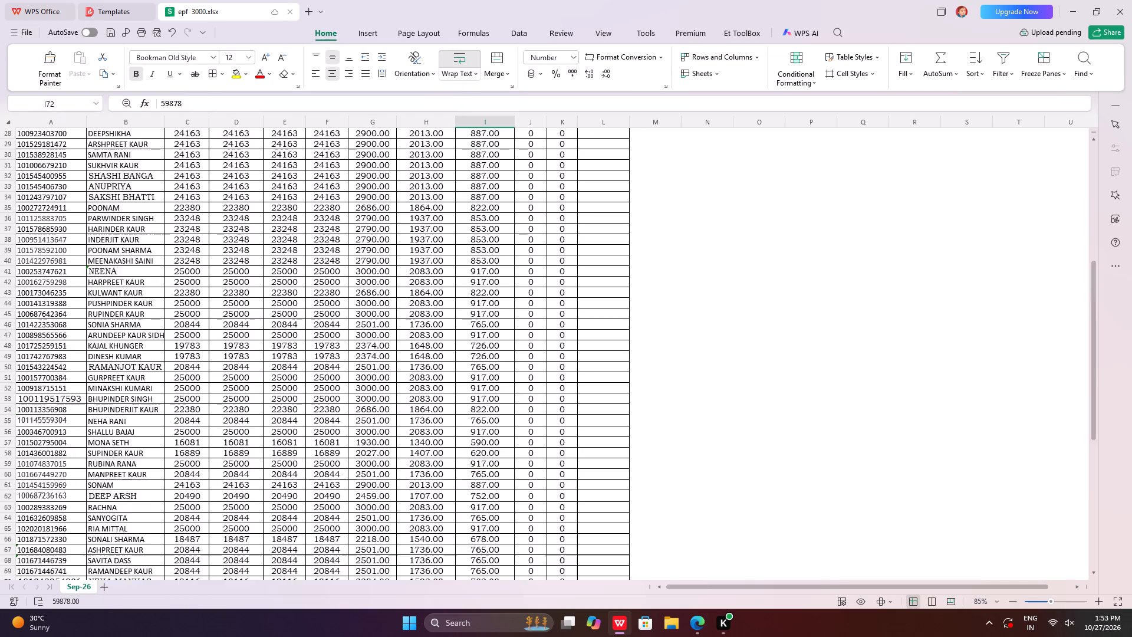
scroll(468, 297, "up", 19)
scroll(467, 295, "down", 4)
scroll(476, 297, "up", 5)
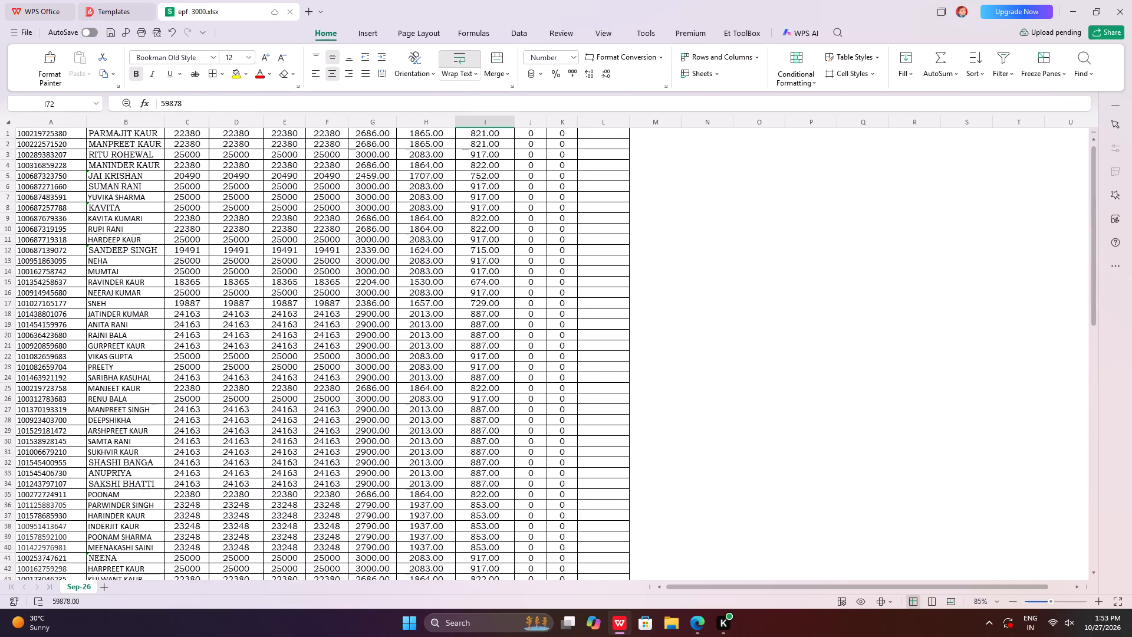
scroll(476, 297, "up", 7)
scroll(480, 292, "down", 6)
scroll(498, 307, "up", 7)
scroll(498, 302, "down", 7)
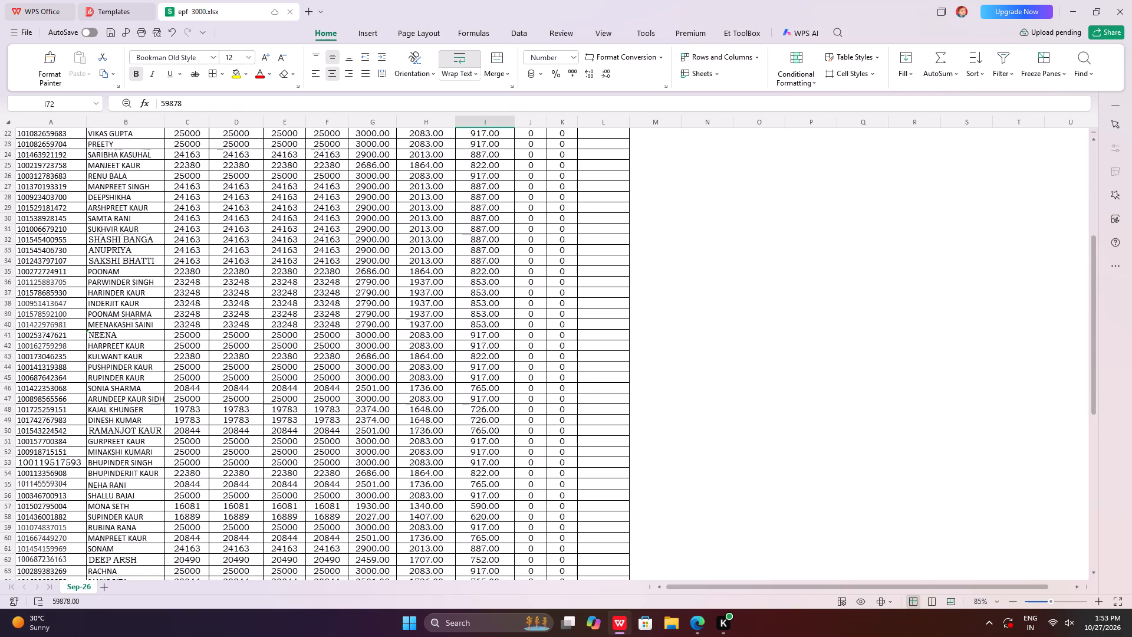
scroll(504, 311, "up", 15)
scroll(505, 306, "up", 11)
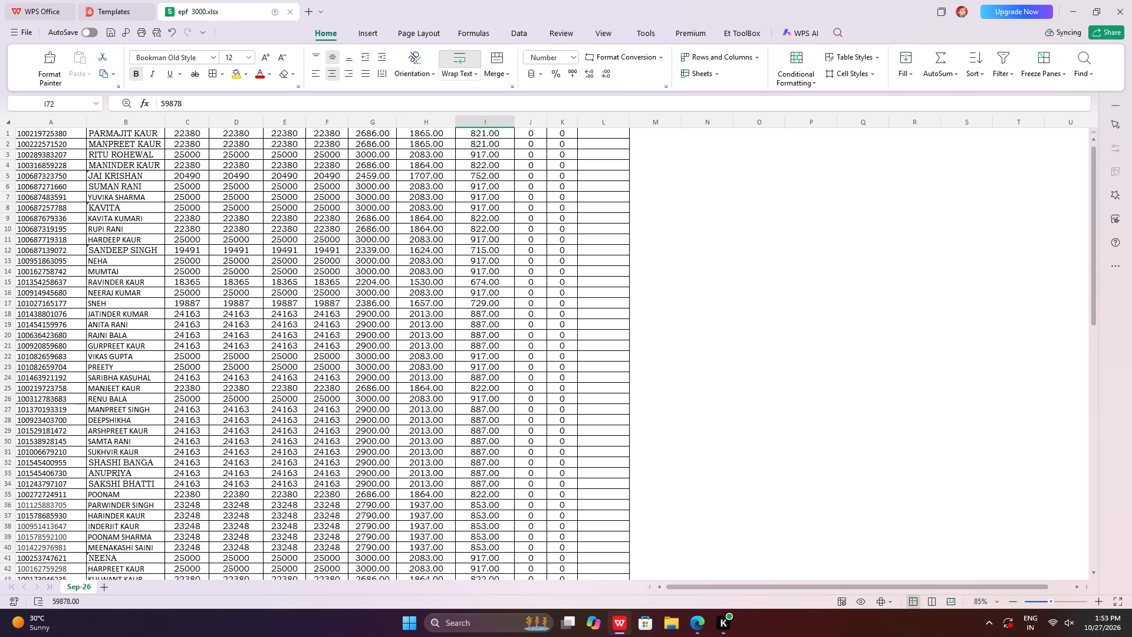
scroll(478, 204, "up", 6)
scroll(333, 316, "down", 6)
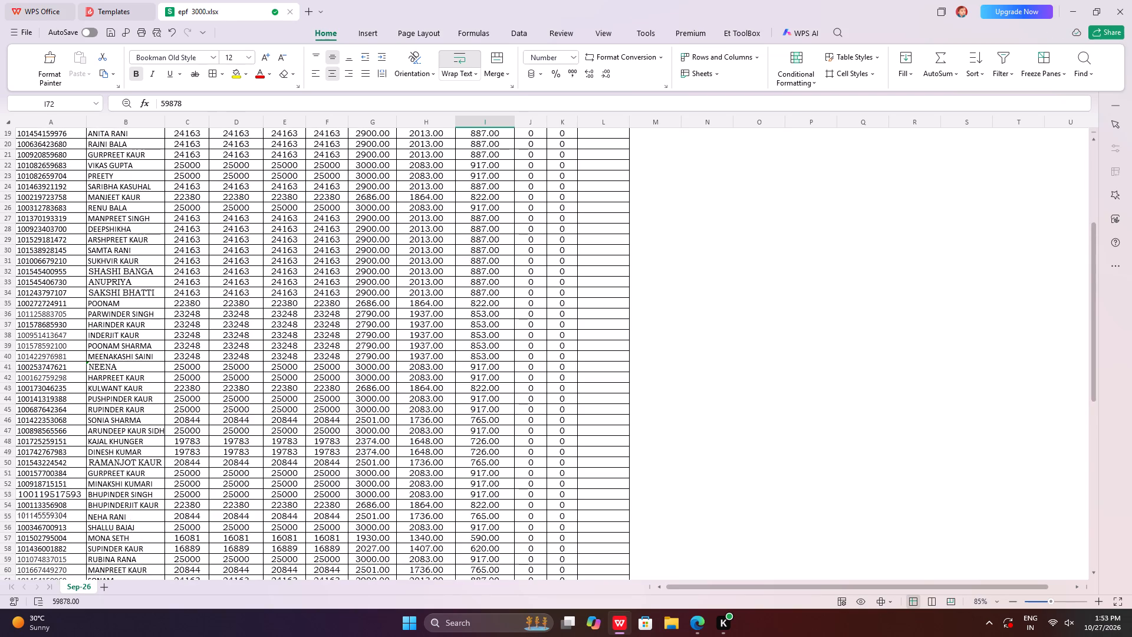
scroll(384, 361, "down", 10)
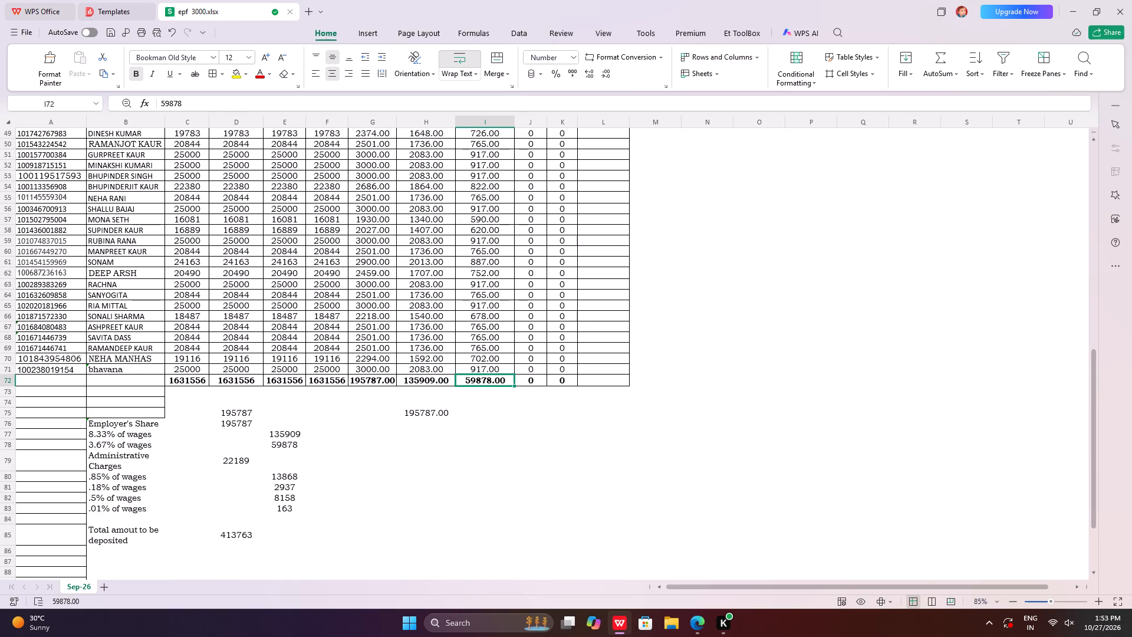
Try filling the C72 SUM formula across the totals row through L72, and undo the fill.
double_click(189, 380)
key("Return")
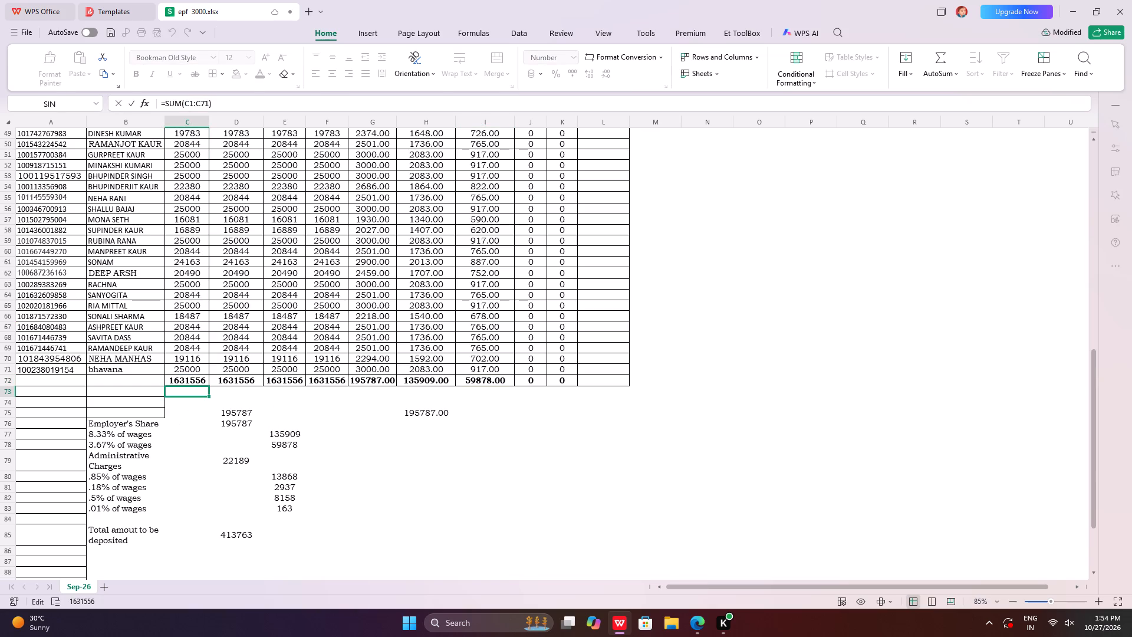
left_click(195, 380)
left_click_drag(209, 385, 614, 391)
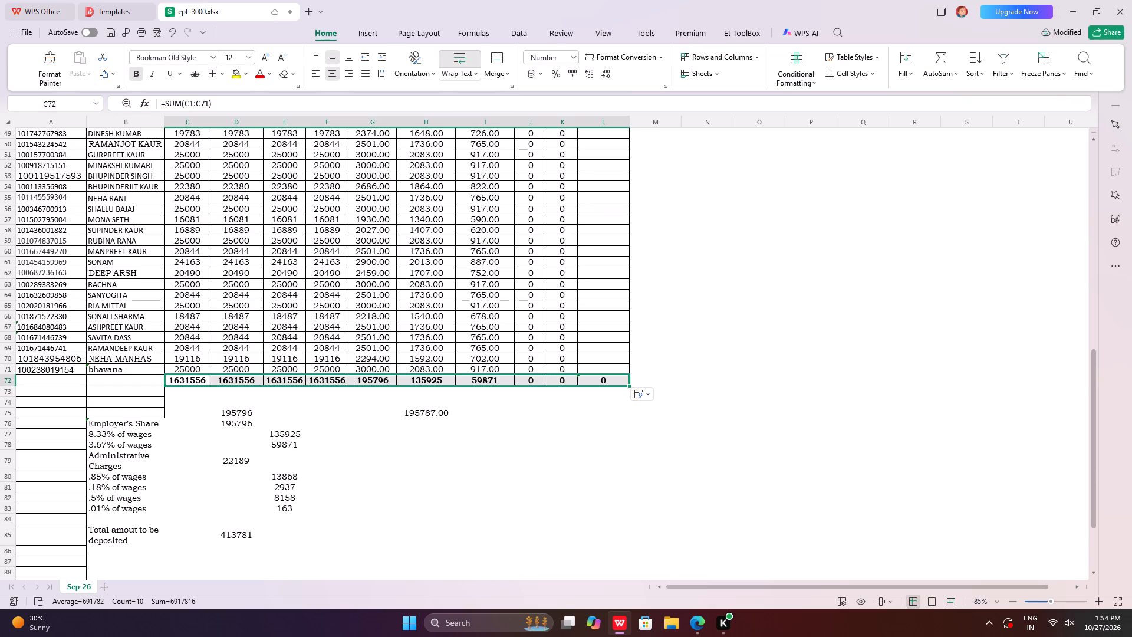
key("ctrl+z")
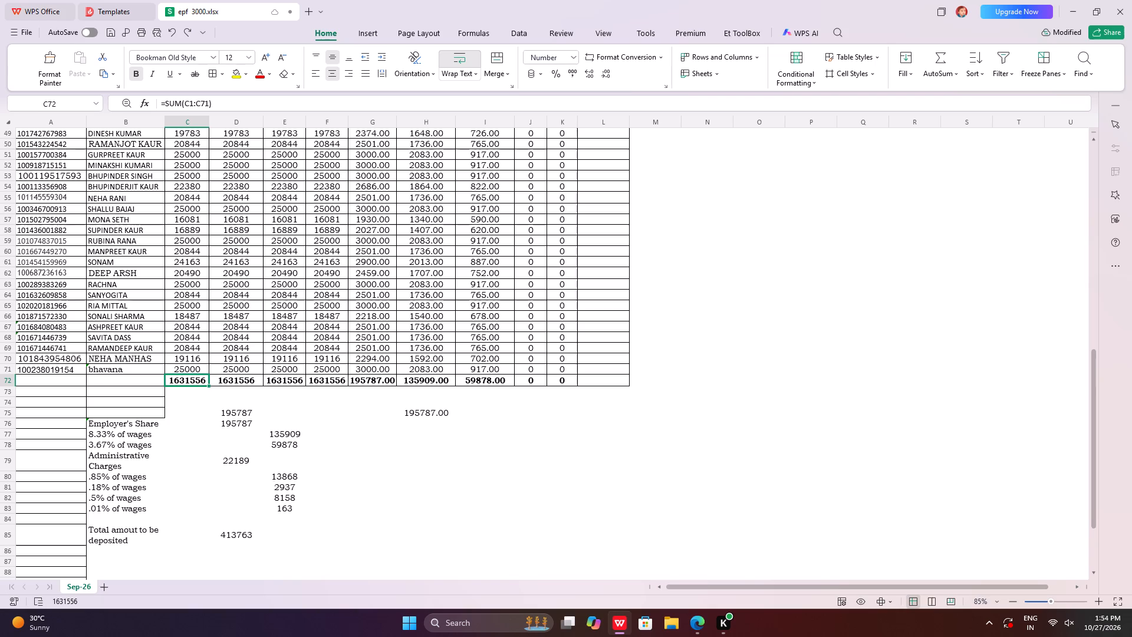
Check the contents of totals cells H72 and C72 and look over the employee rows again.
double_click(406, 381)
key("Return")
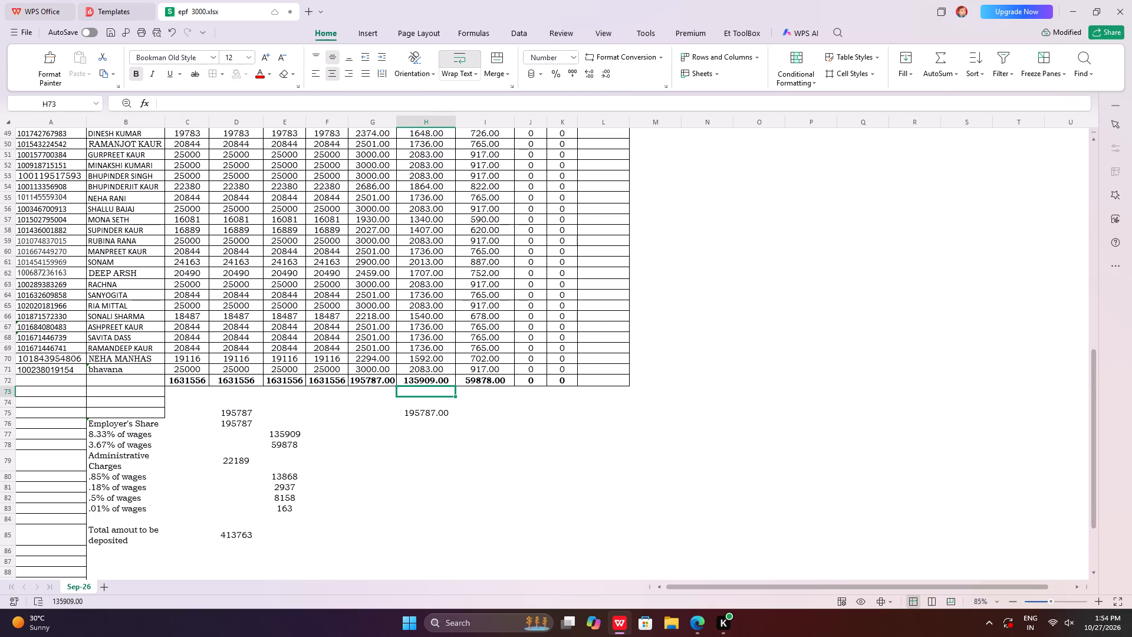
left_click(197, 381)
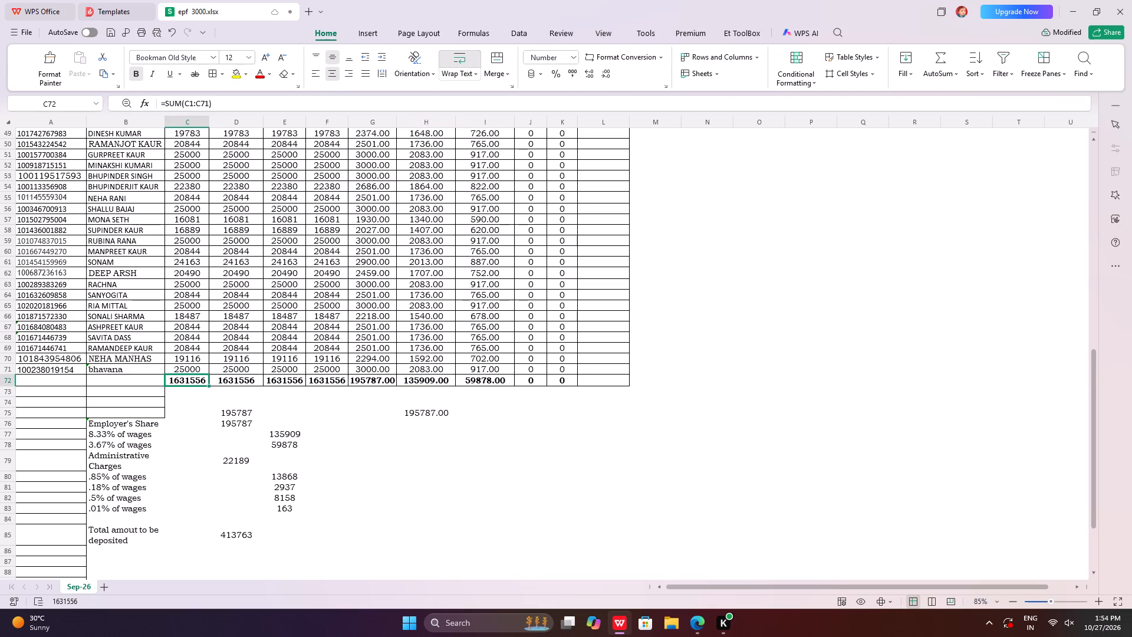
scroll(273, 390, "up", 20)
scroll(273, 390, "up", 1)
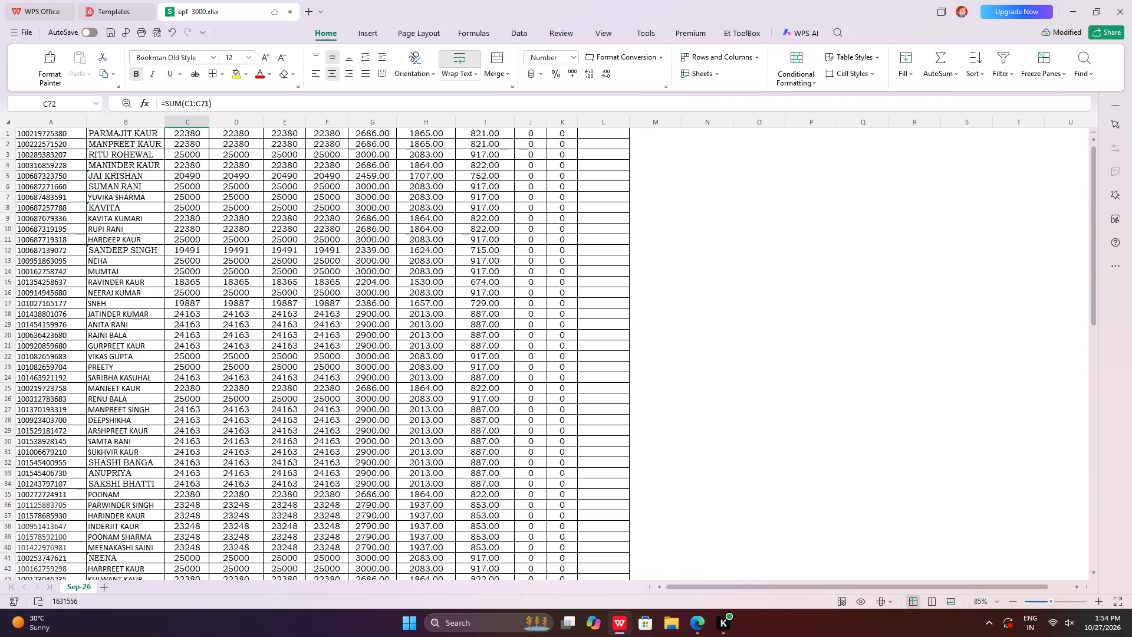
scroll(278, 380, "down", 18)
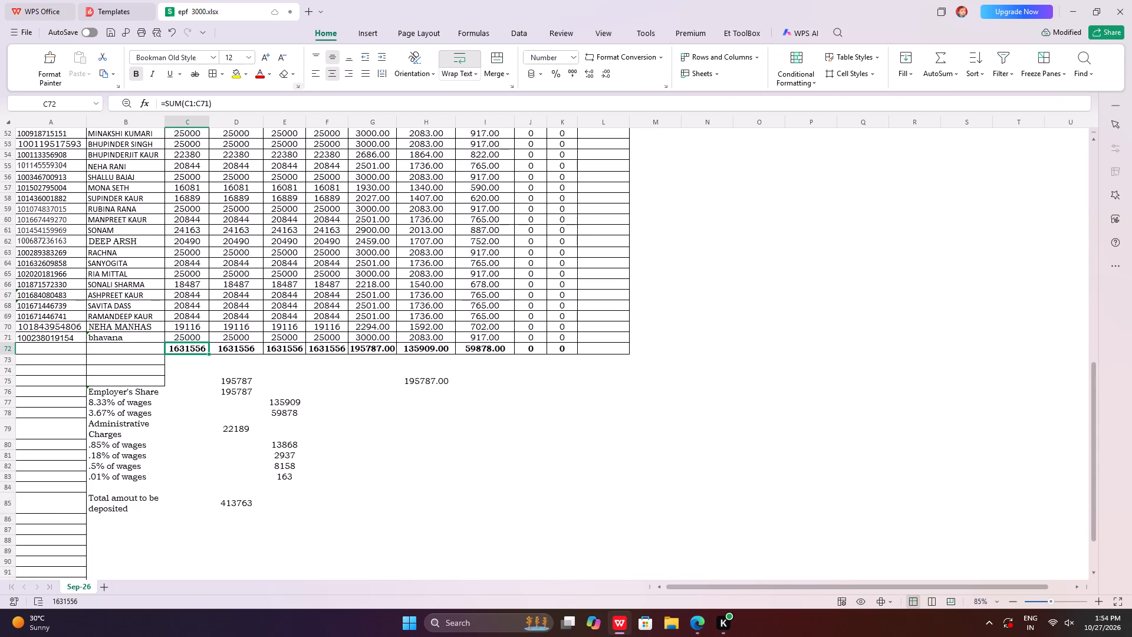
Delete all rows from row 73 downward, including the Employer's Share, Administrative Charges and total deposit summary.
left_click(5, 359)
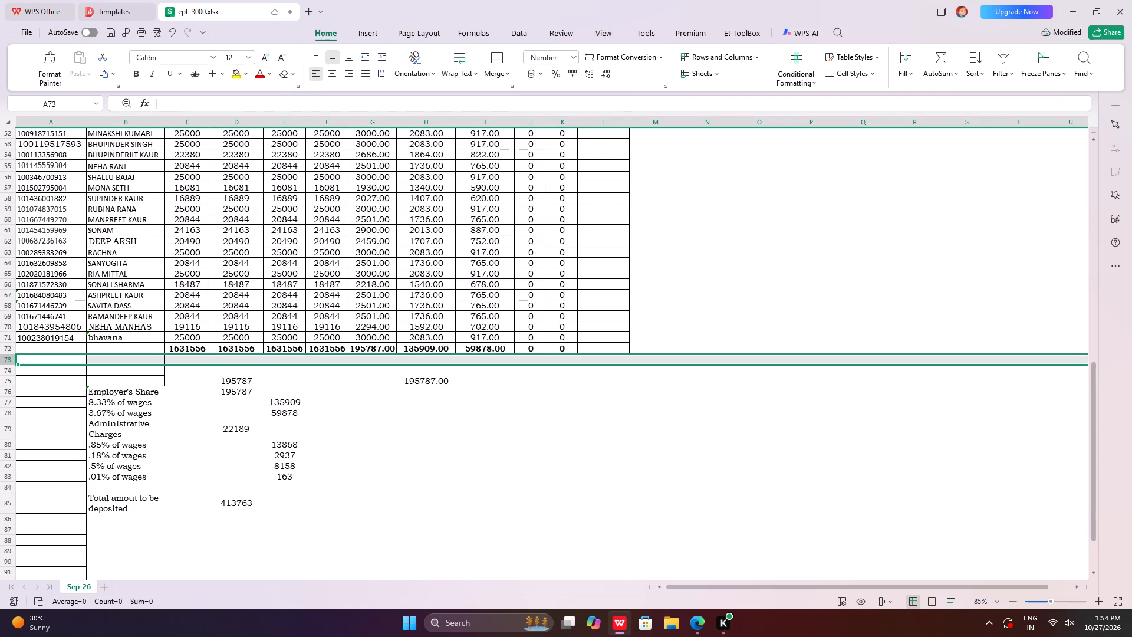
key("ctrl+shift+Down")
key("Menu")
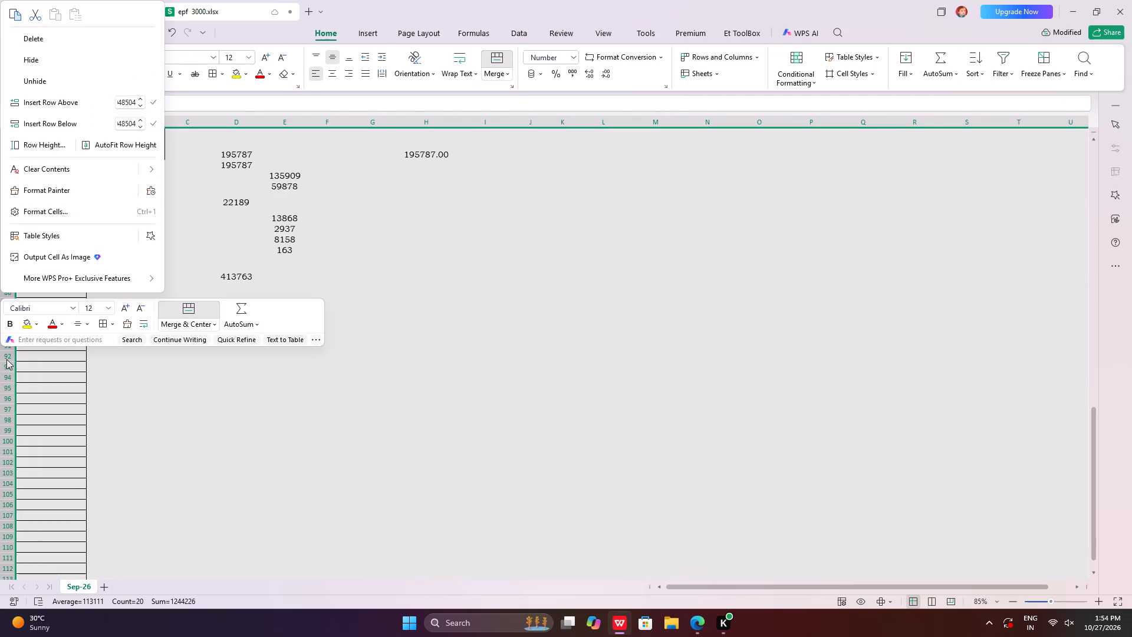
key("d")
scroll(149, 408, "up", 7)
left_click(205, 428)
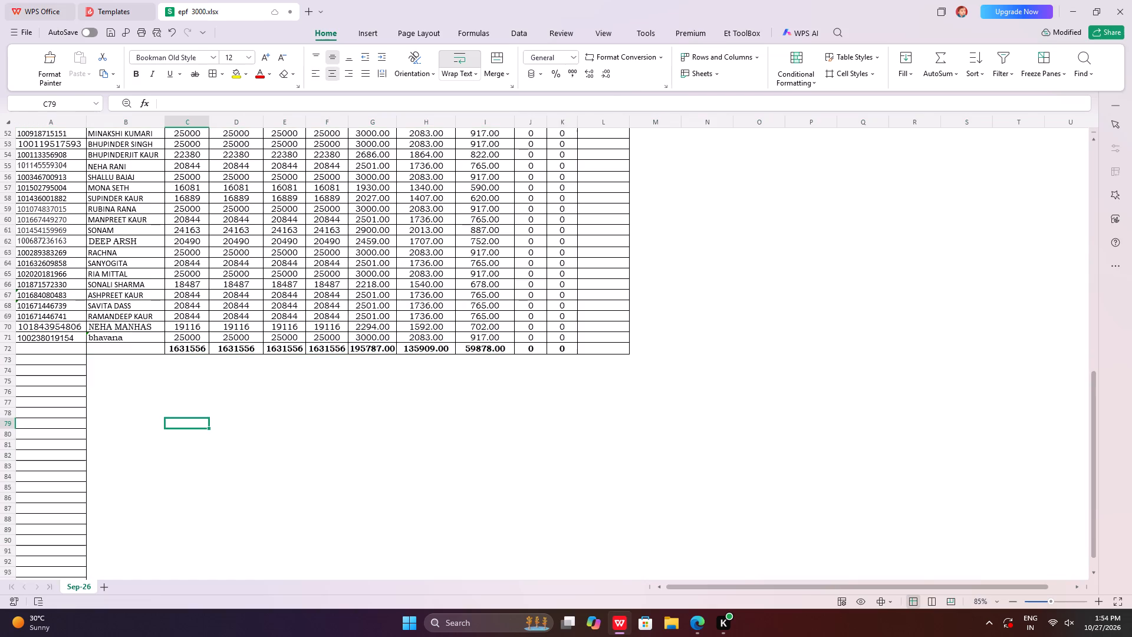
Delete the remaining empty bordered rows from row 73 to the end of the sheet.
left_click(3, 360)
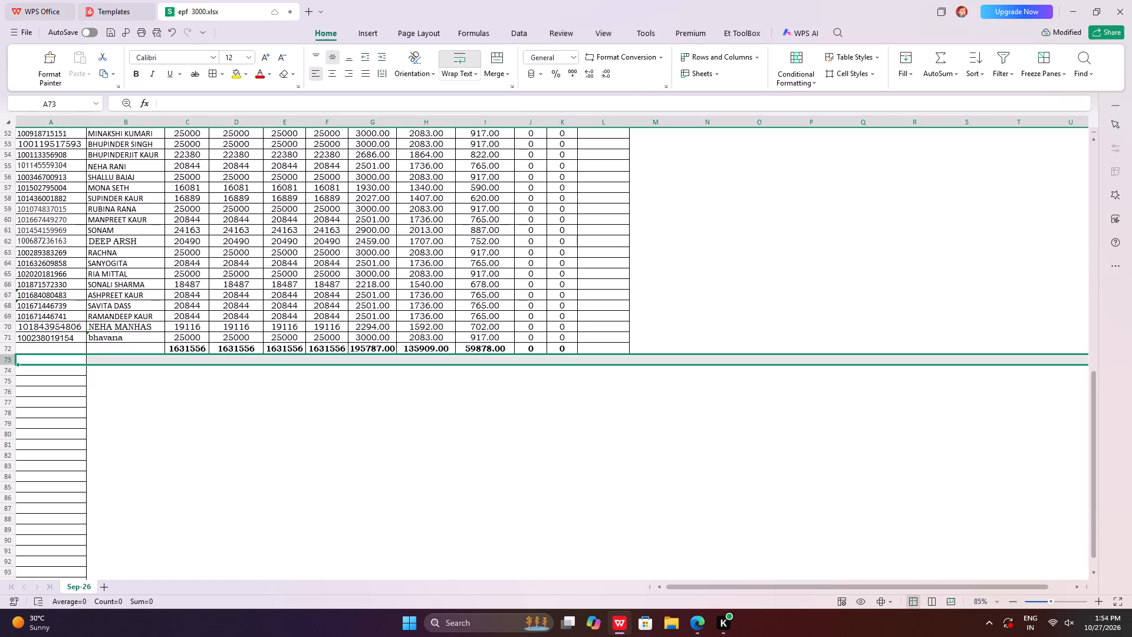
key("ctrl+shift+Down")
key("ctrl+shift+Down")
key("Menu")
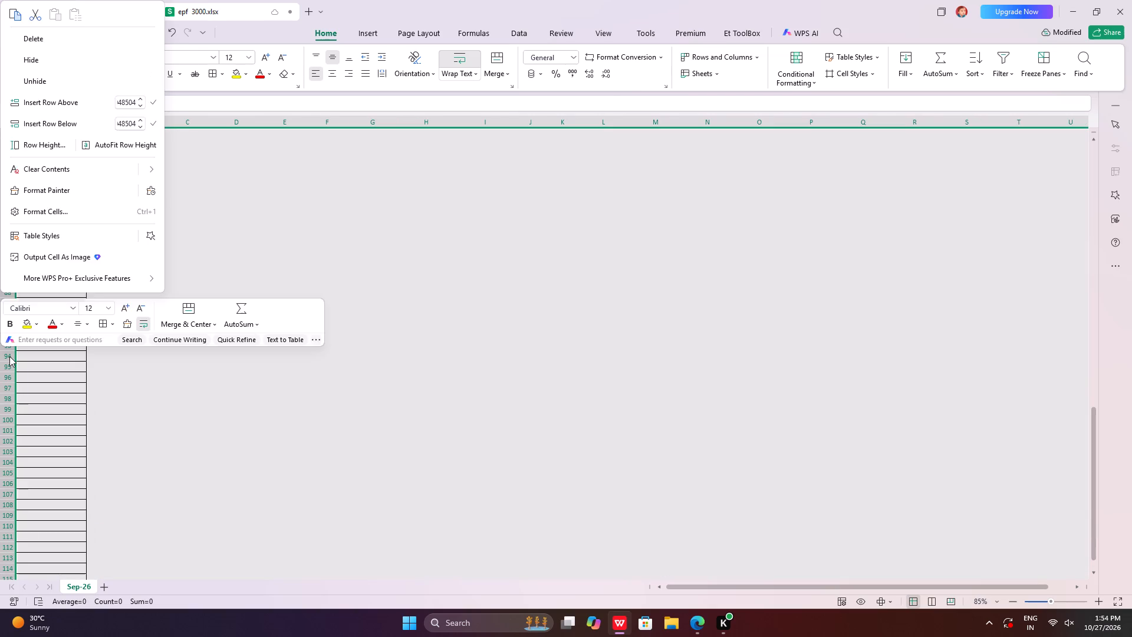
Delete the selected empty rows from row 73 down to the end of the sheet once more.
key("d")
Delete all empty columns from column L through the last column of the sheet, beyond the employee data.
scroll(114, 357, "up", 1)
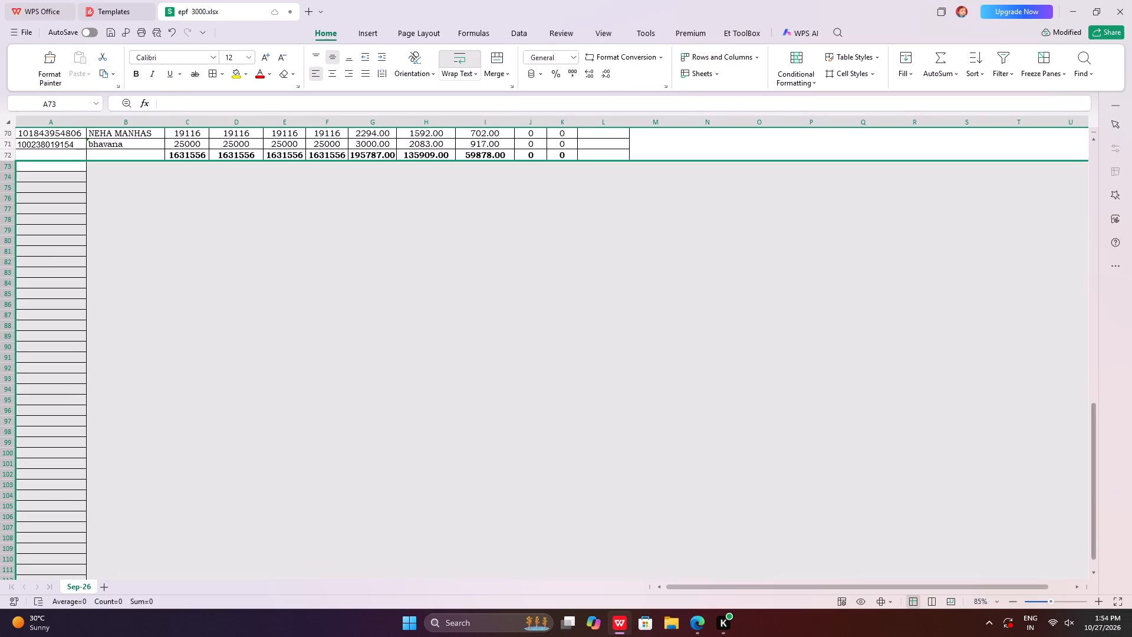
left_click_drag(1094, 459, 1069, 140)
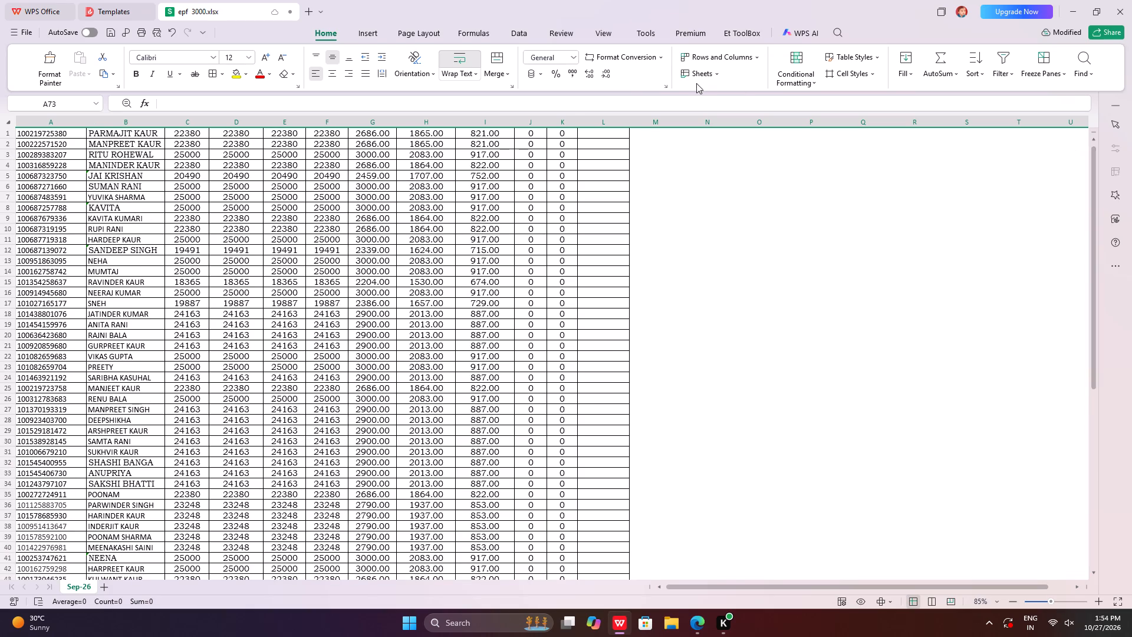
left_click_drag(603, 119, 772, 120)
key("ctrl+shift+Right")
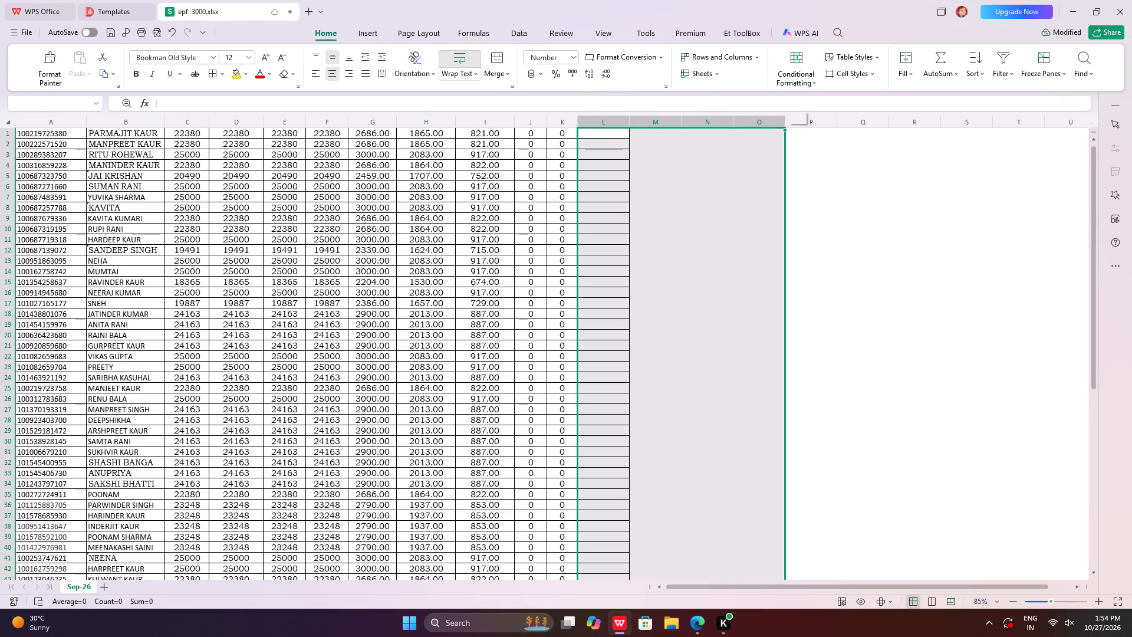
key("Menu")
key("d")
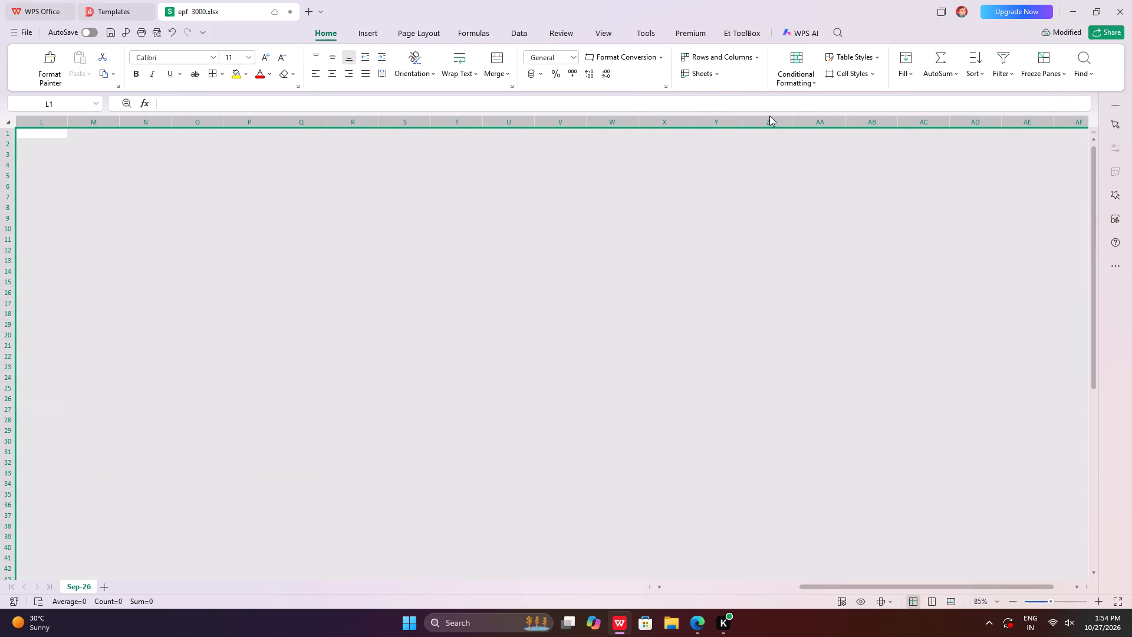